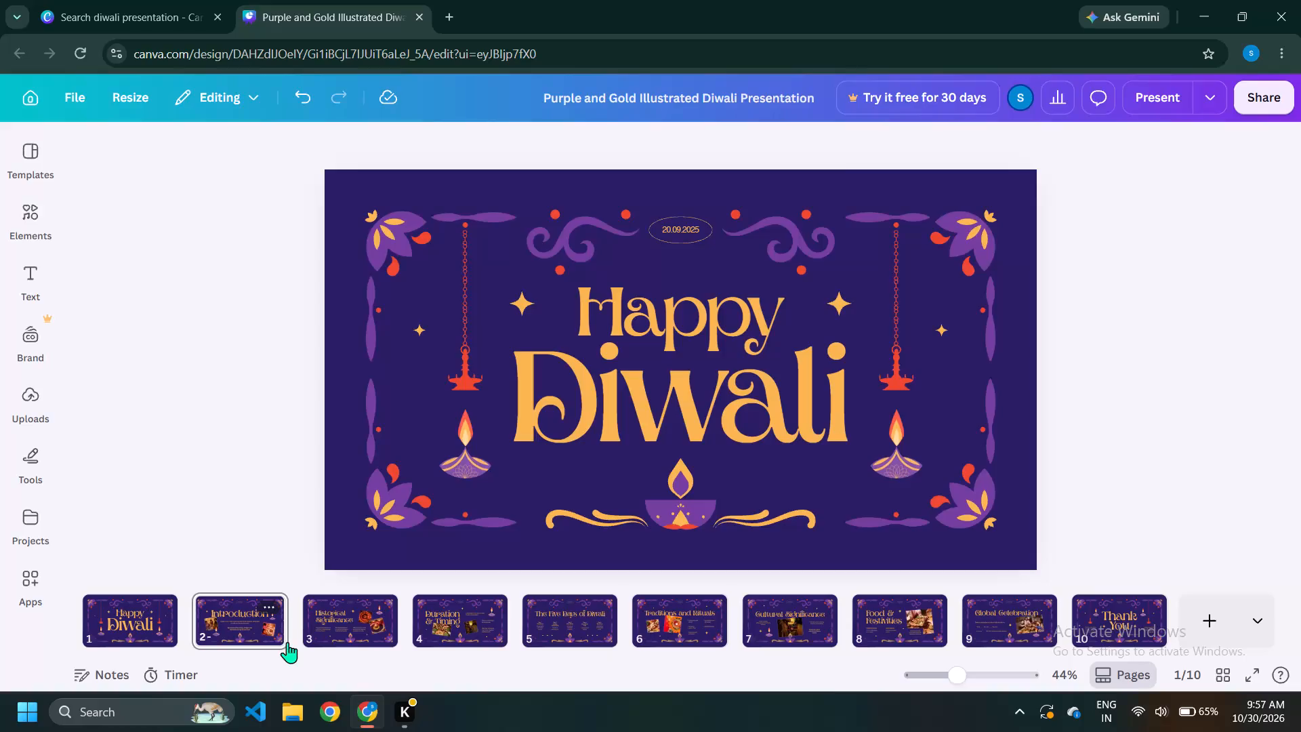
# Apply the Merge text animation to both the "Happy" and "Diwali" title texts on page 1.
pyautogui.click(349, 633)
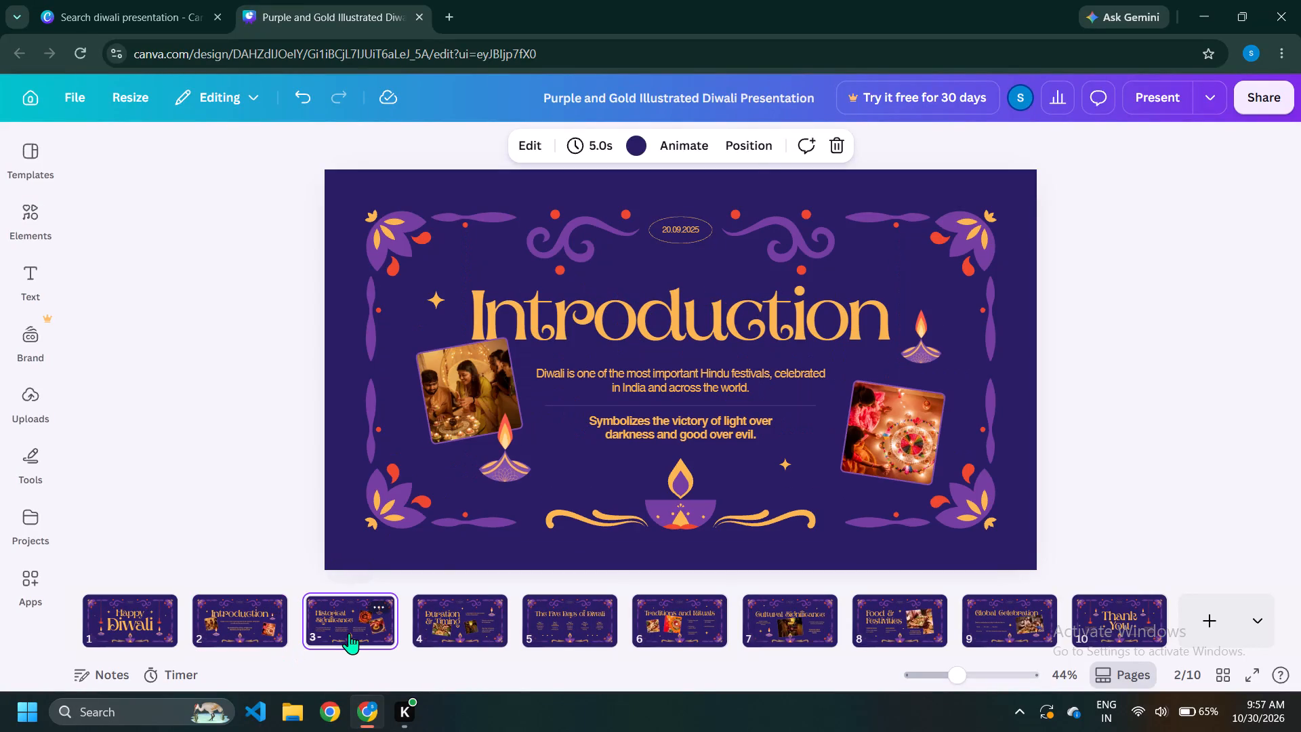
pyautogui.click(458, 606)
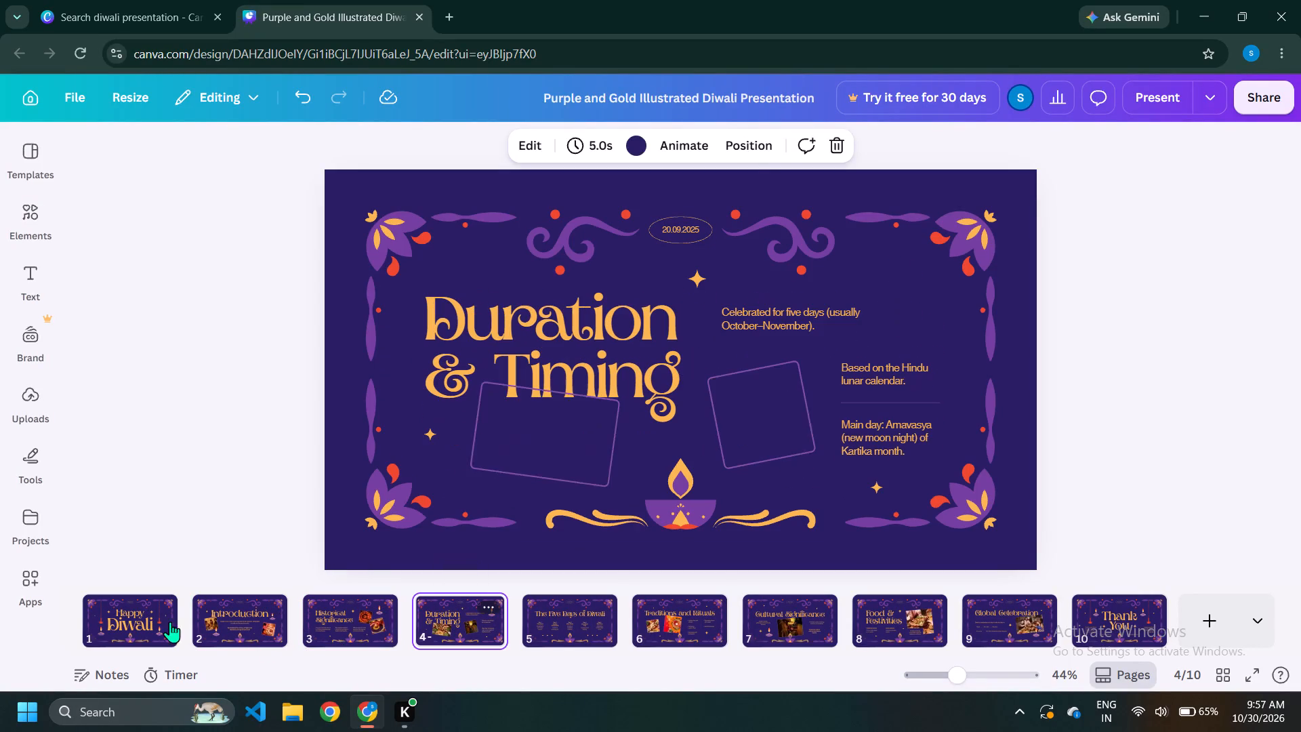
pyautogui.click(140, 619)
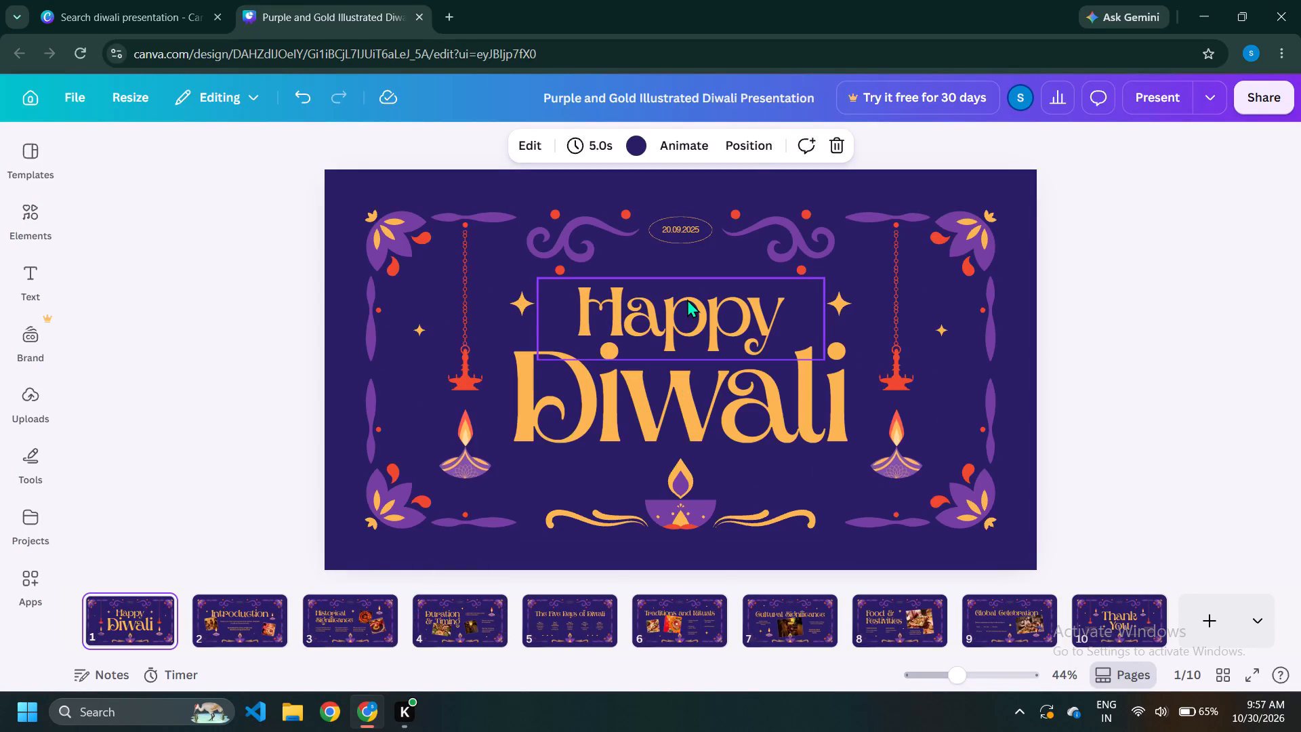
pyautogui.click(687, 299)
pyautogui.click(563, 403)
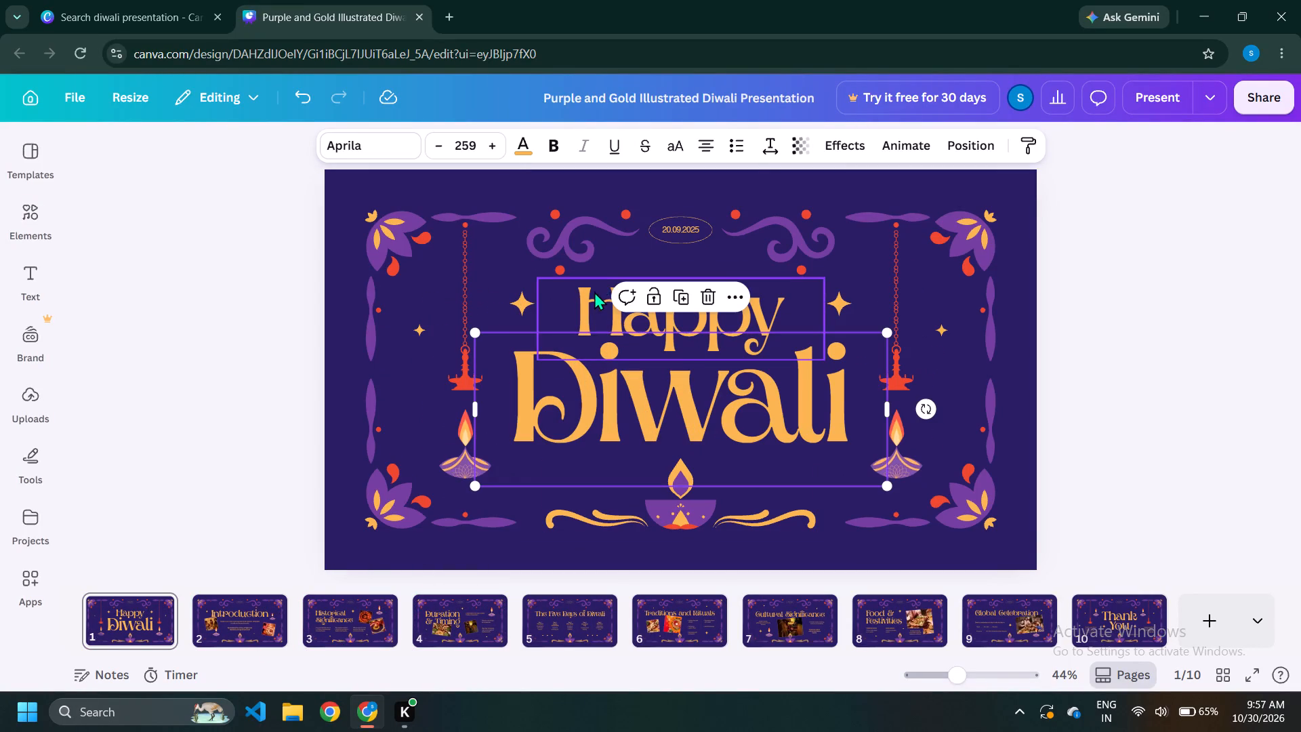
pyautogui.click(594, 291)
pyautogui.click(893, 147)
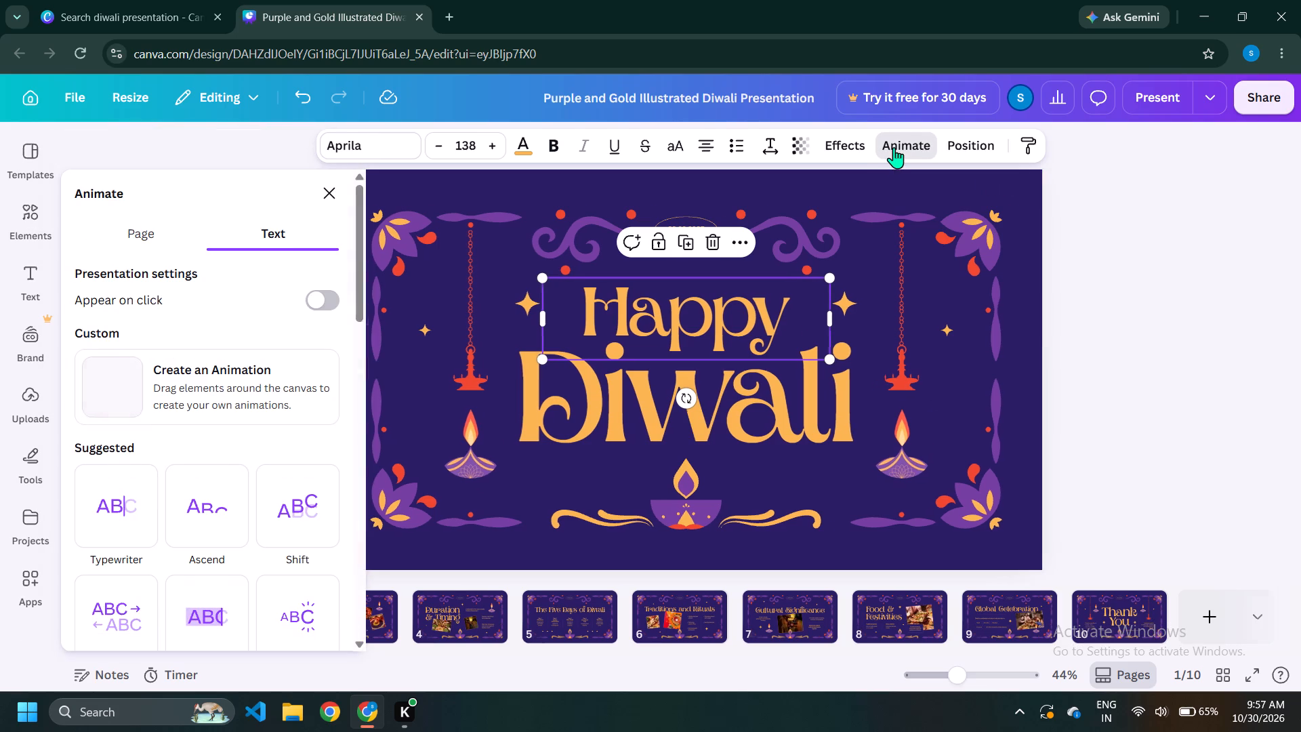
pyautogui.scroll(-2, 241, 539)
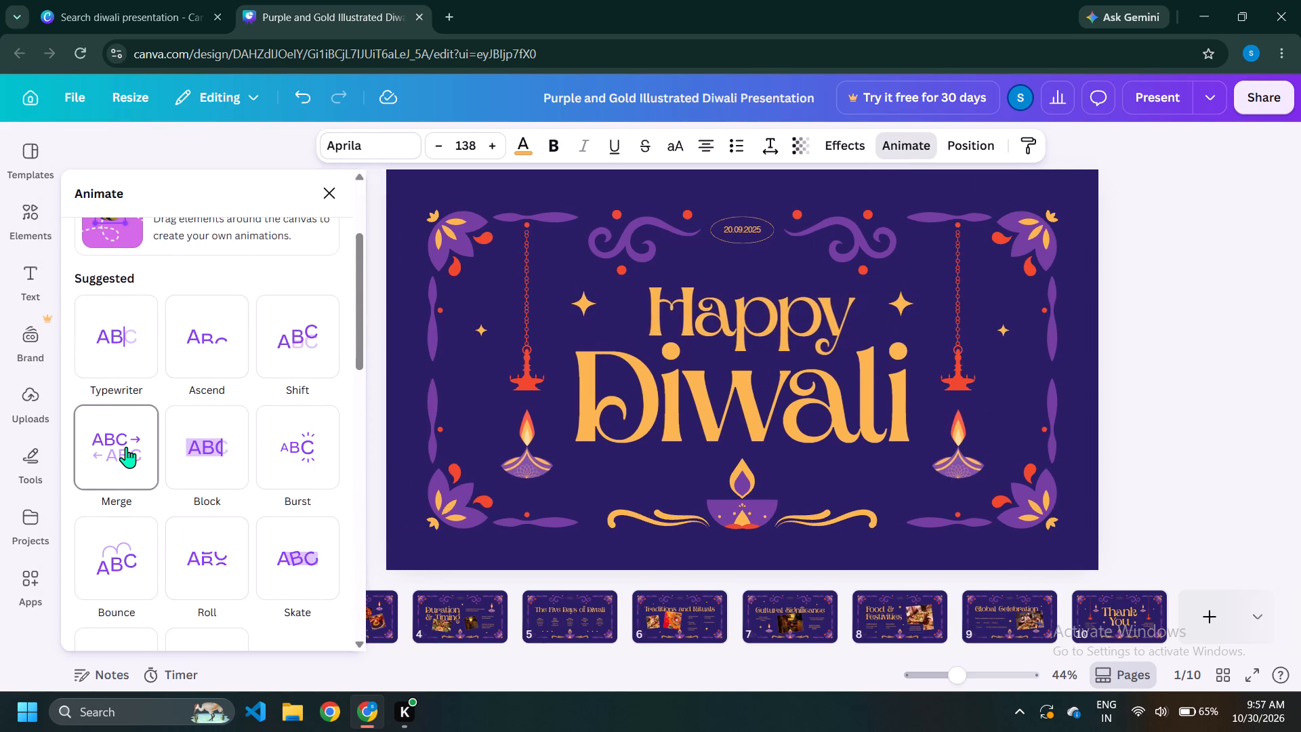
pyautogui.click(126, 447)
pyautogui.click(689, 382)
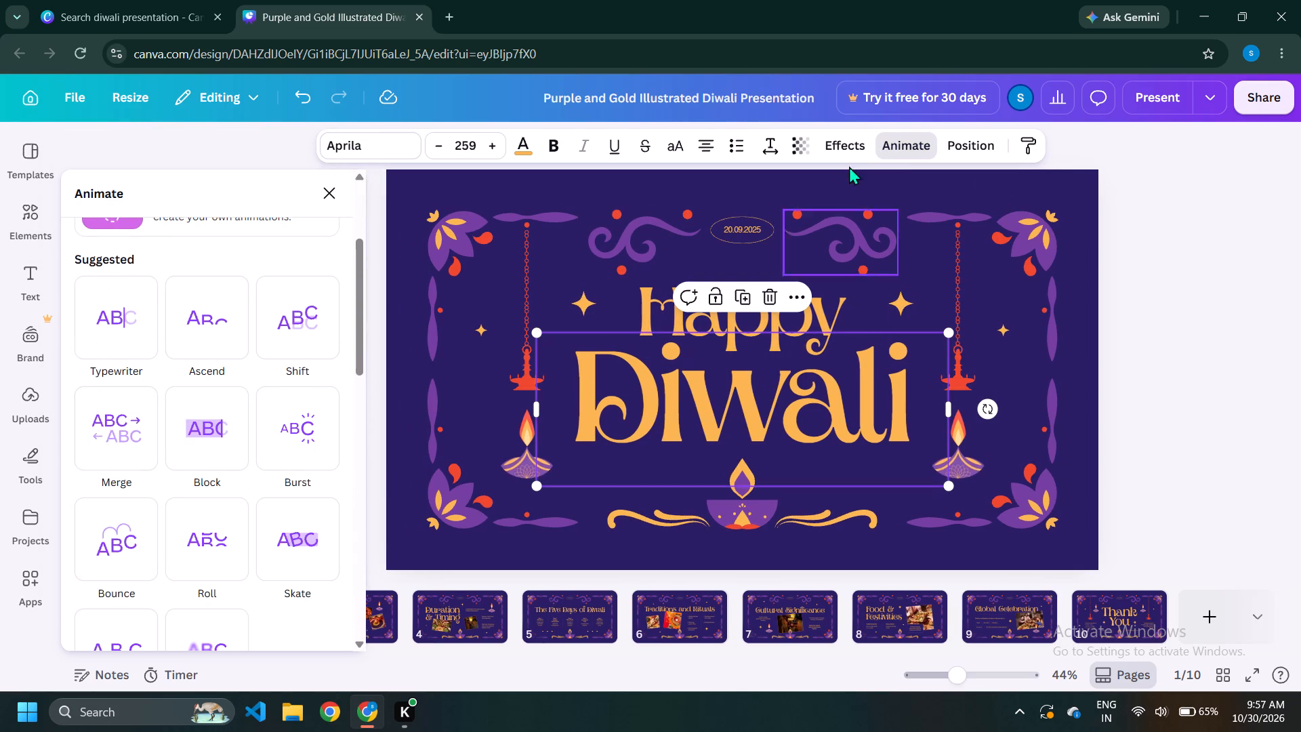
pyautogui.click(99, 441)
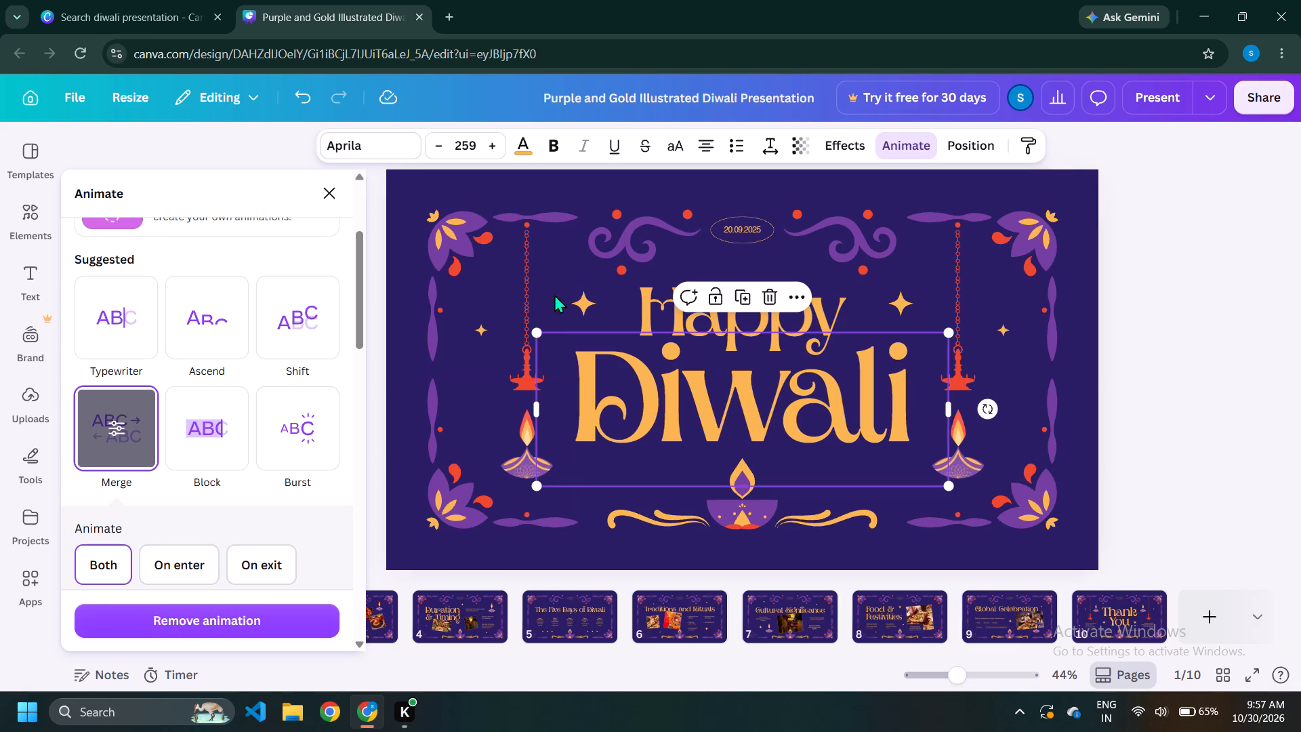
# Apply the Succession animation to both red hanging lamps beside the page 1 title.
pyautogui.click(521, 272)
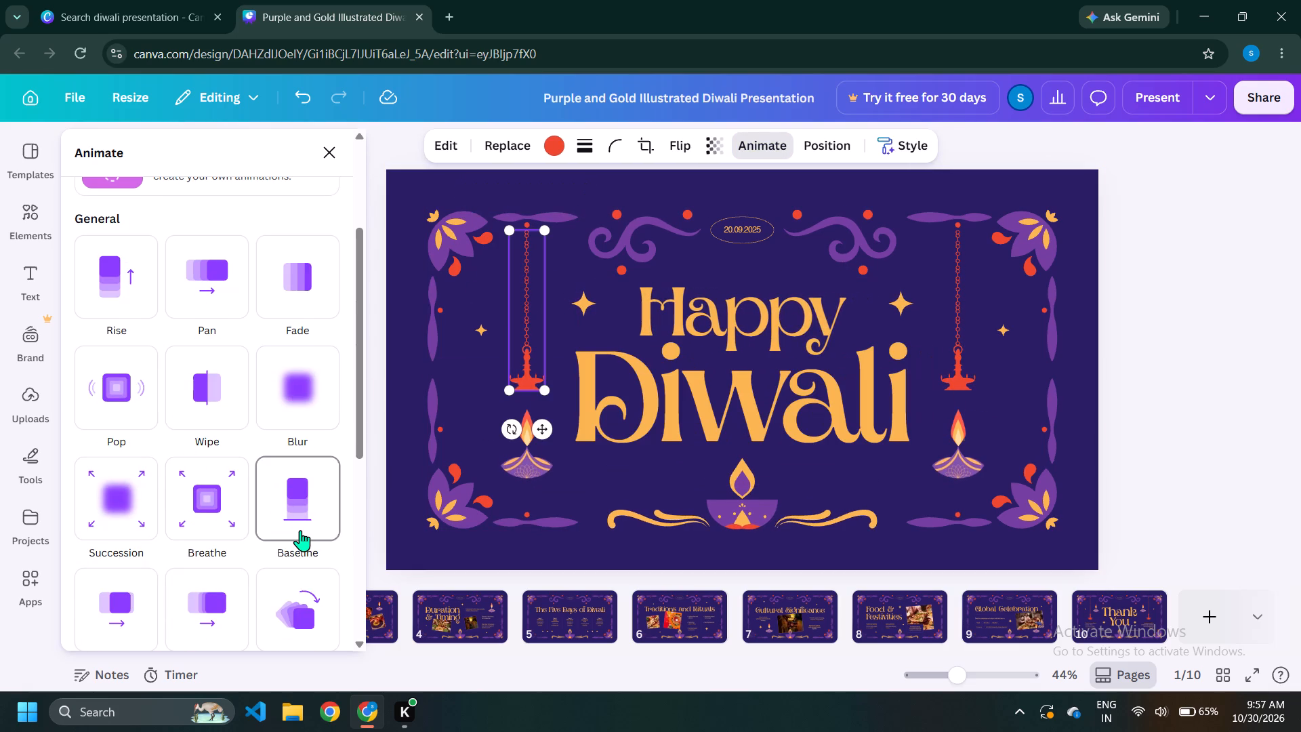
pyautogui.click(102, 504)
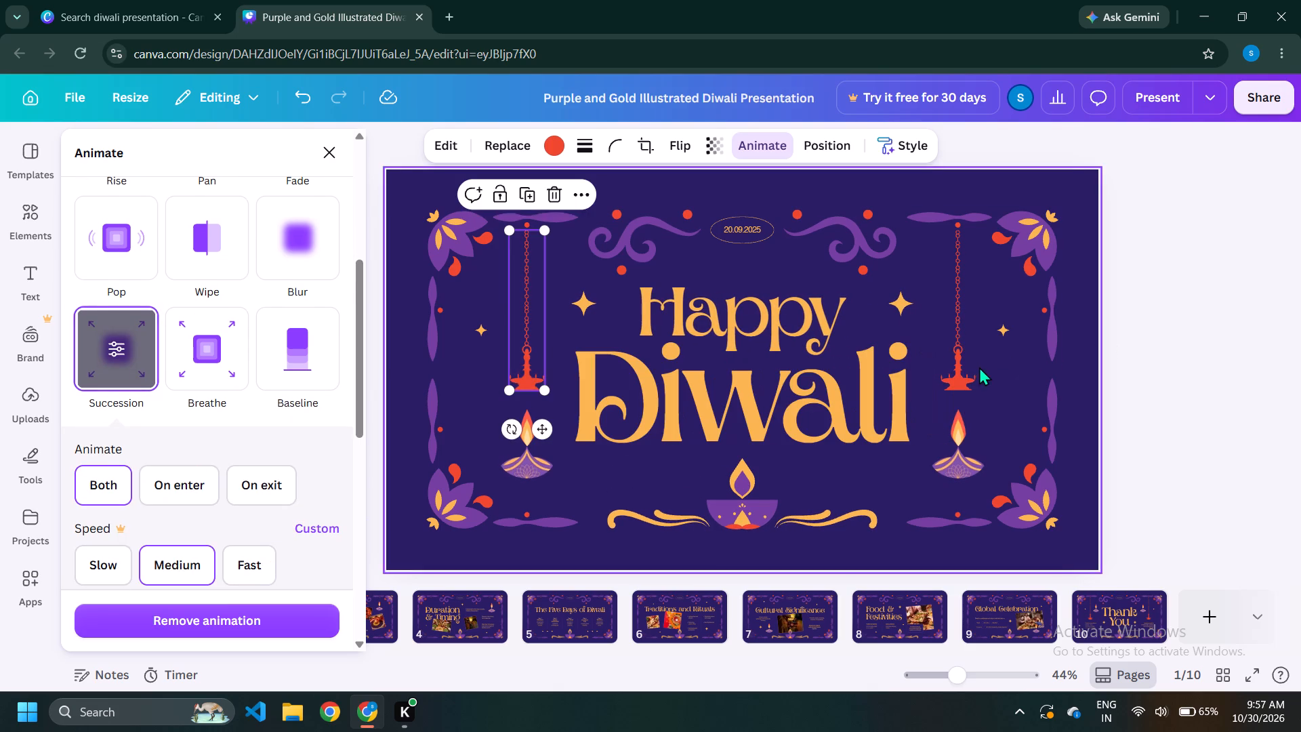
pyautogui.click(962, 382)
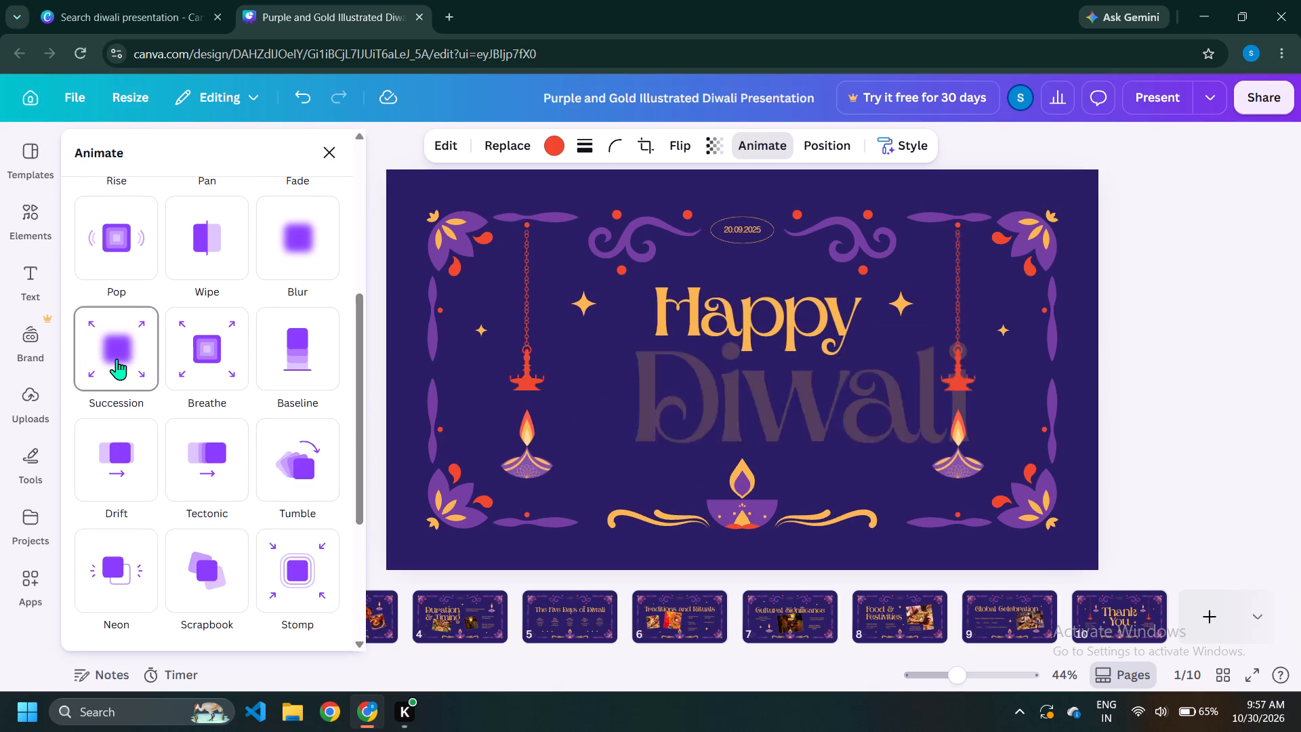
pyautogui.scroll(-3, 126, 479)
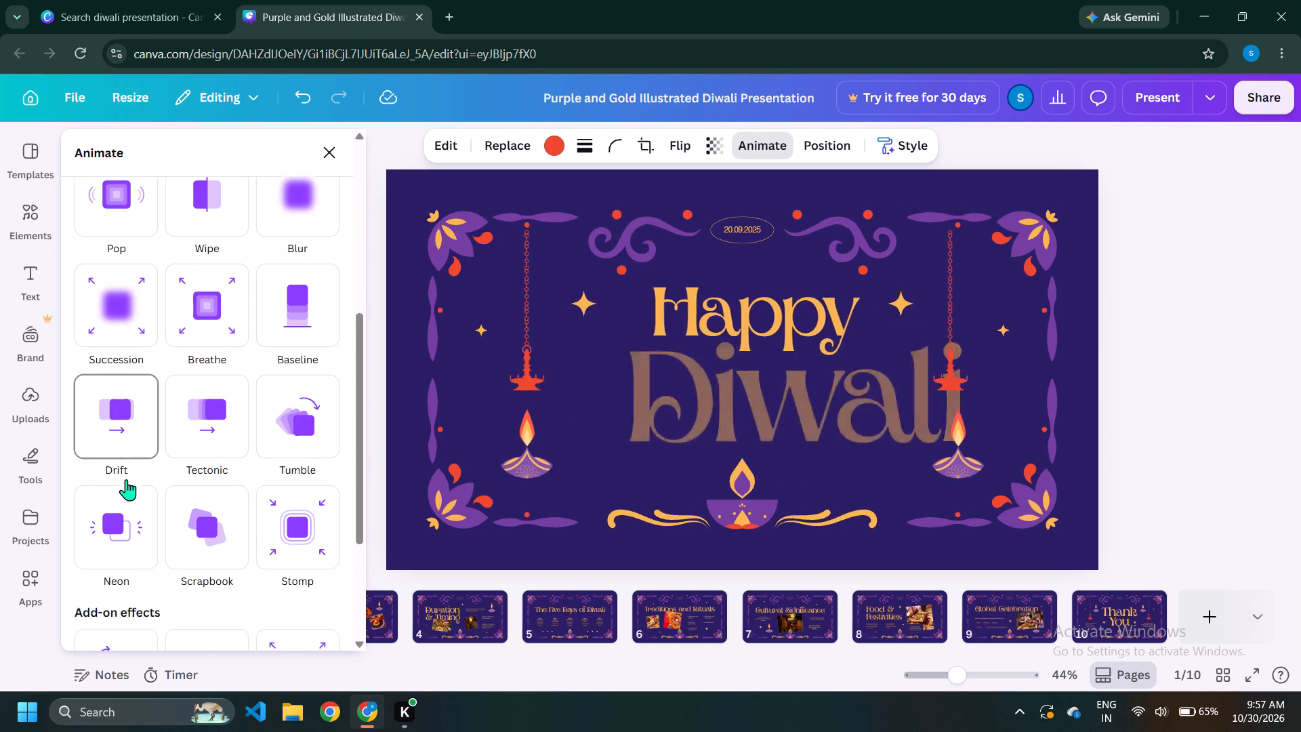
pyautogui.scroll(2, 129, 346)
pyautogui.click(123, 283)
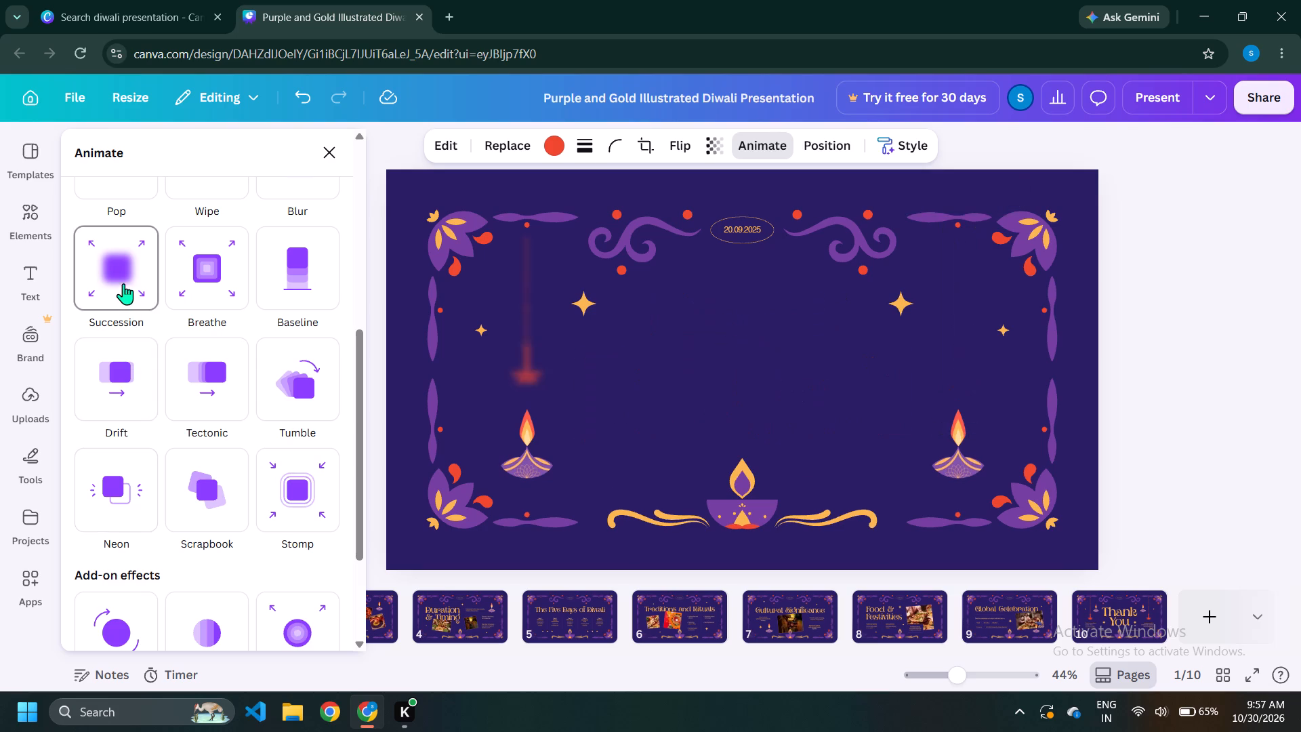
pyautogui.click(1193, 300)
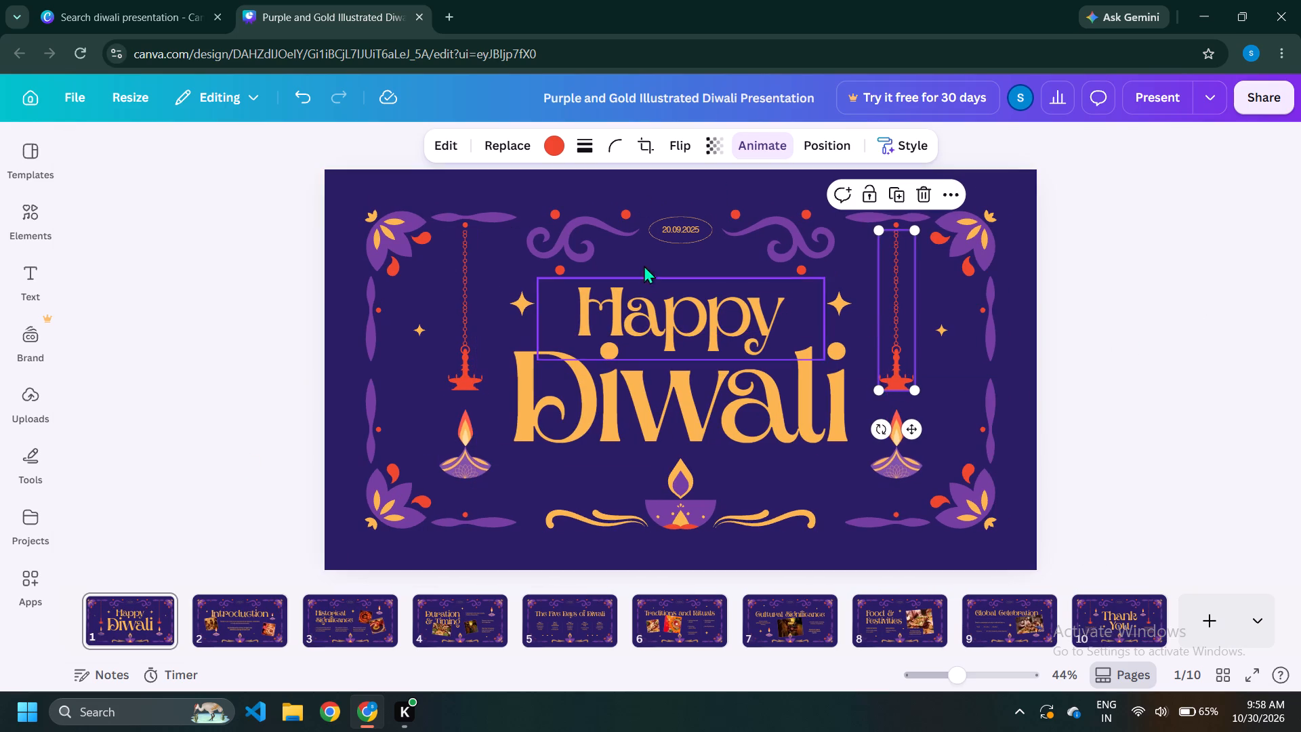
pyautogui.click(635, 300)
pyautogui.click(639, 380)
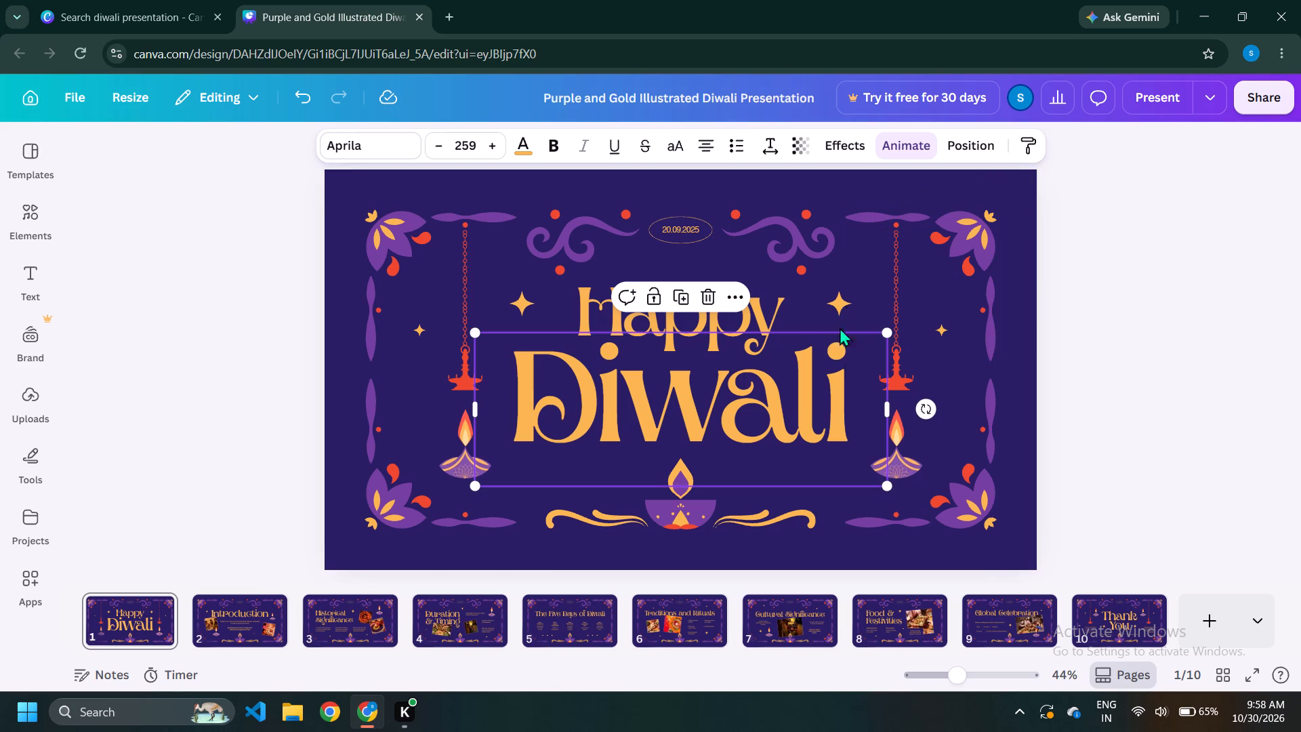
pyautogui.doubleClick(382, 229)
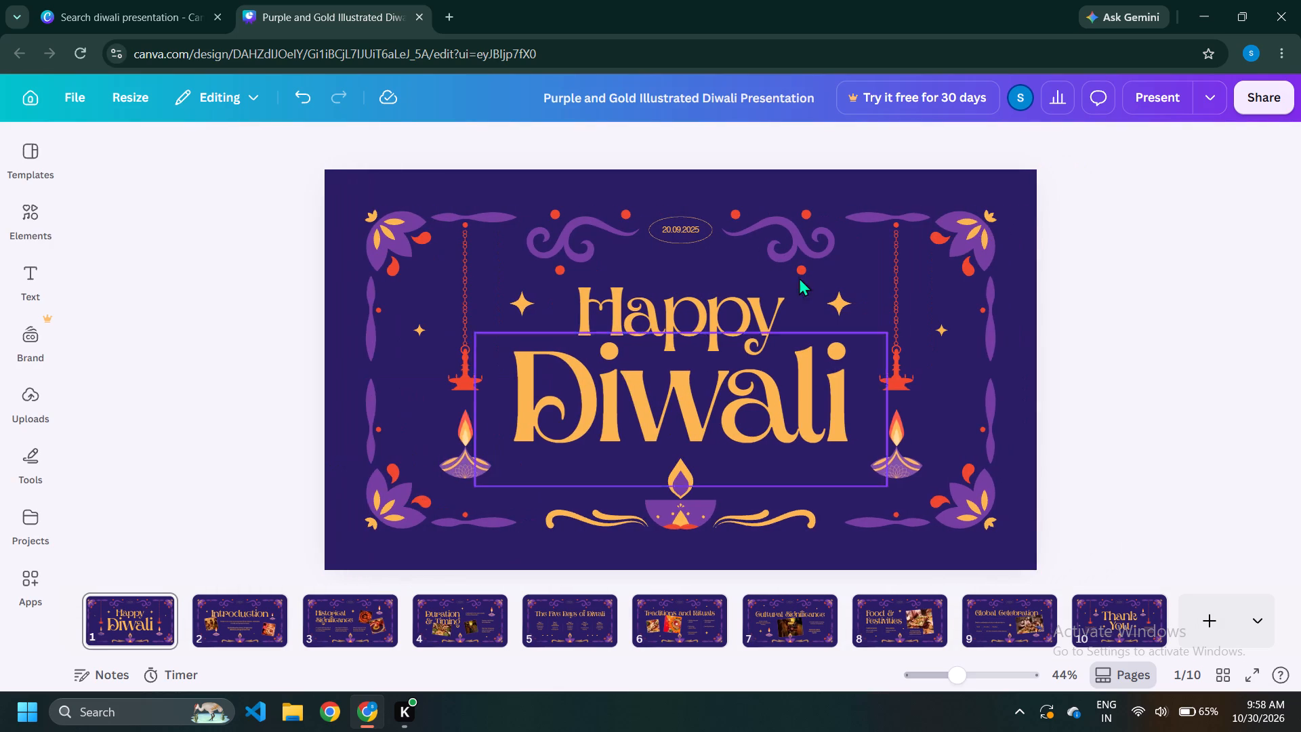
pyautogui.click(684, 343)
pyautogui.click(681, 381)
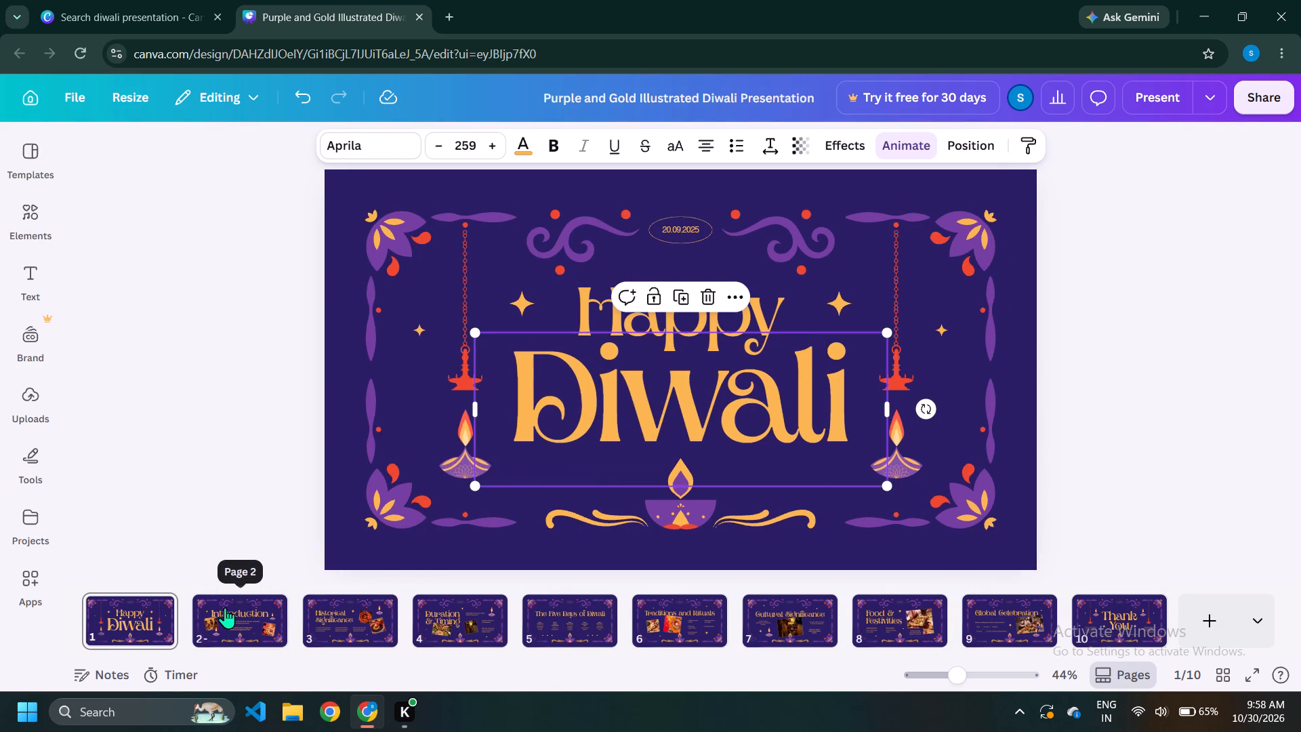
# Apply the Midnight effect to the rangoli photo on page 2, after trying the Malibu effect.
pyautogui.click(225, 607)
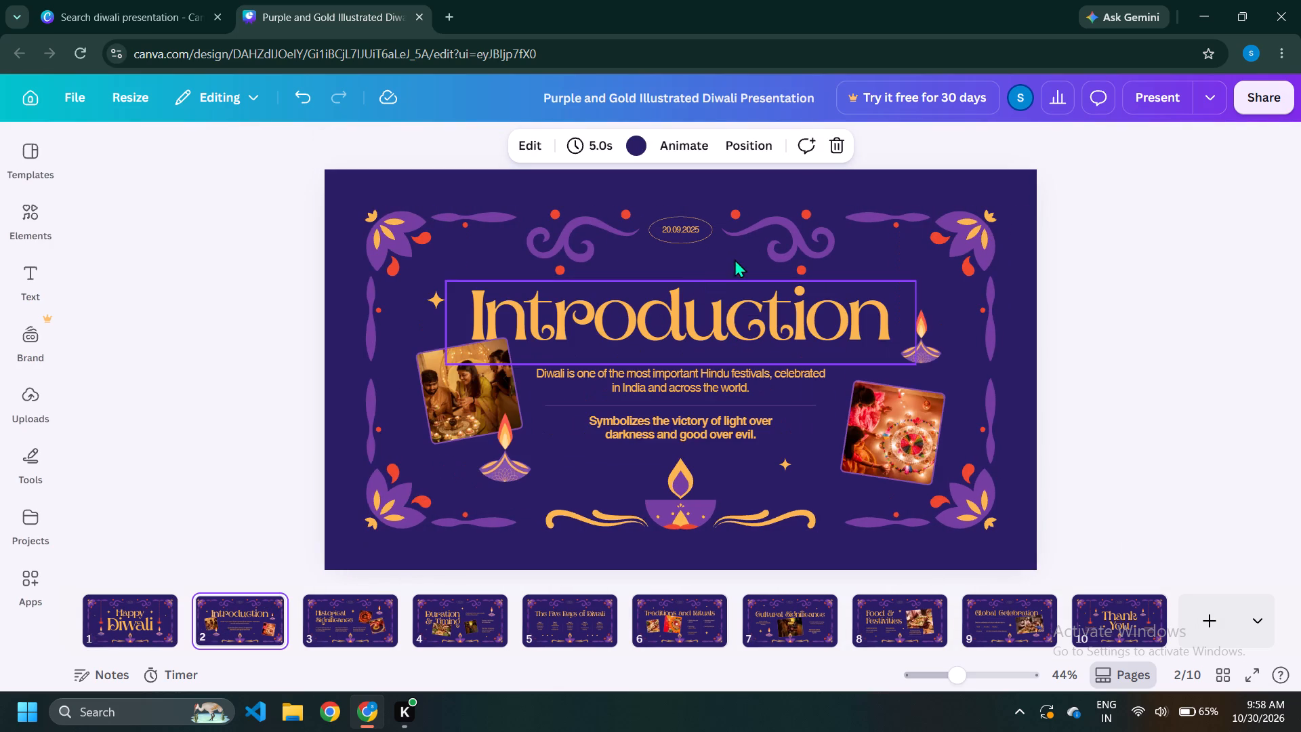
pyautogui.click(878, 429)
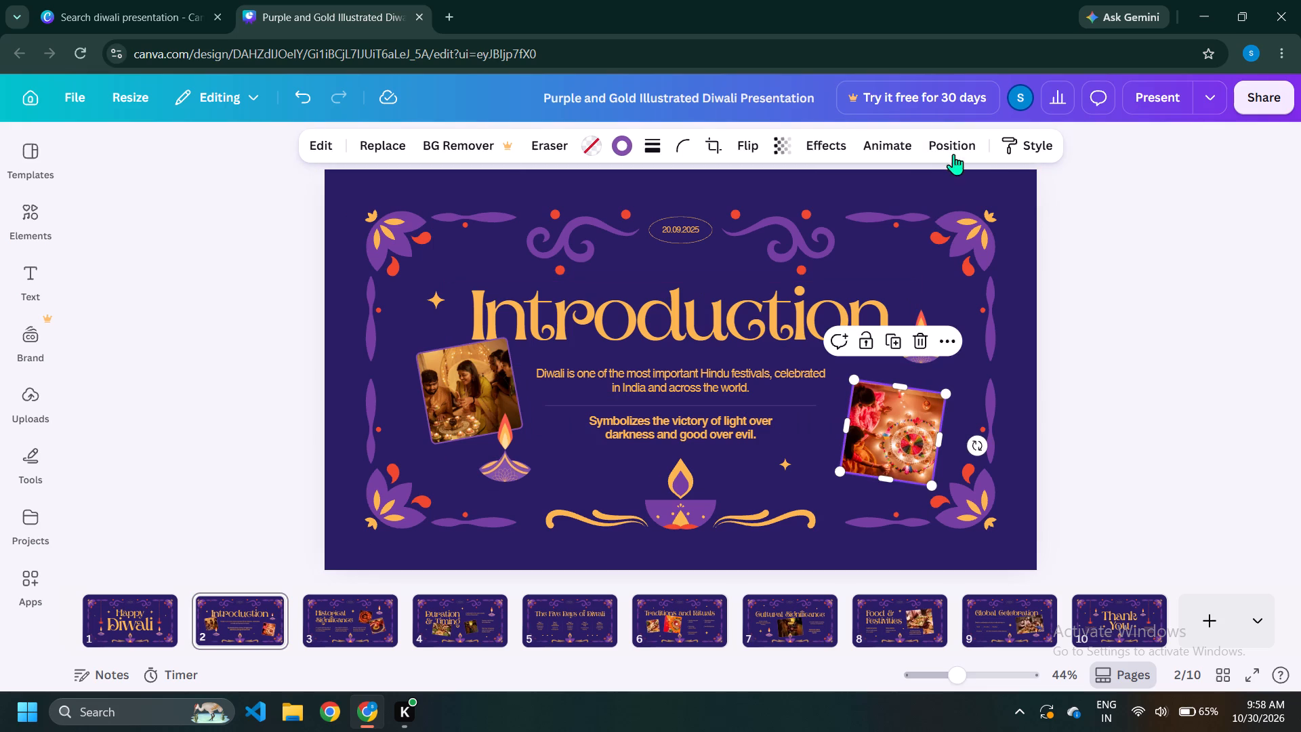
pyautogui.click(810, 146)
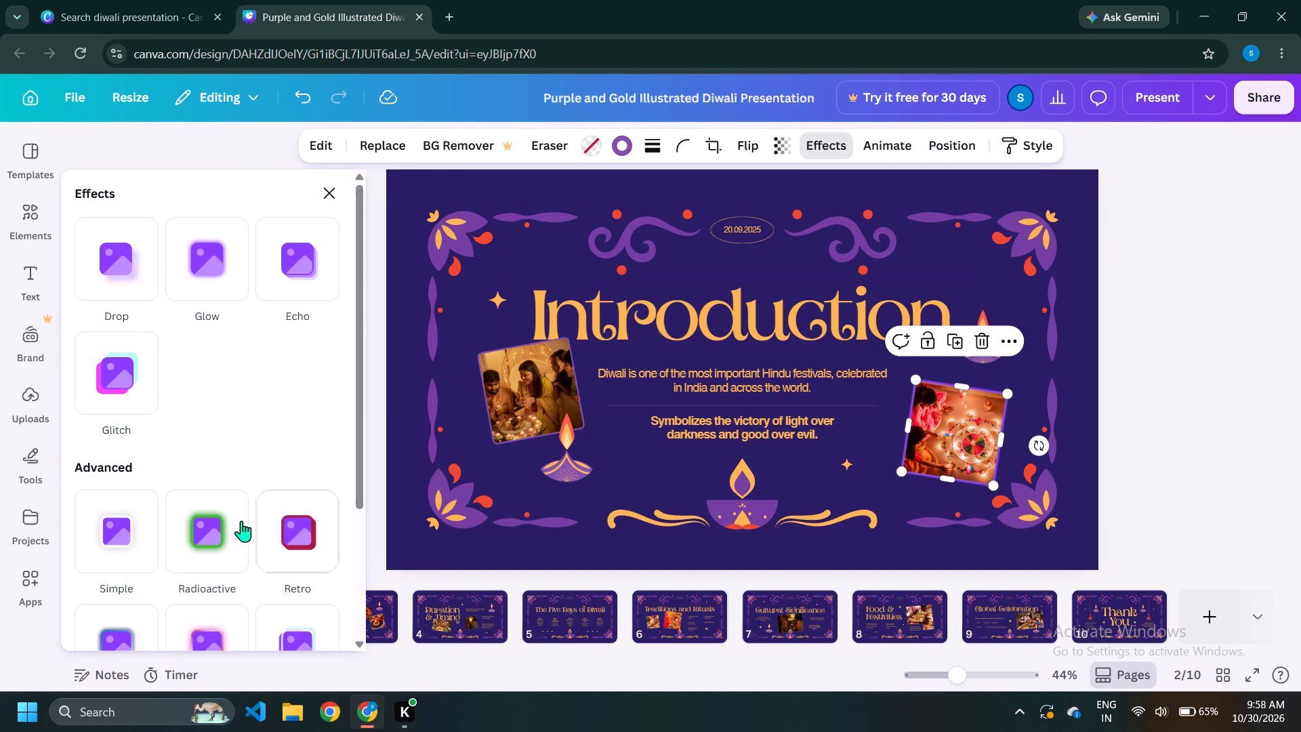
pyautogui.scroll(-3, 192, 521)
pyautogui.click(218, 467)
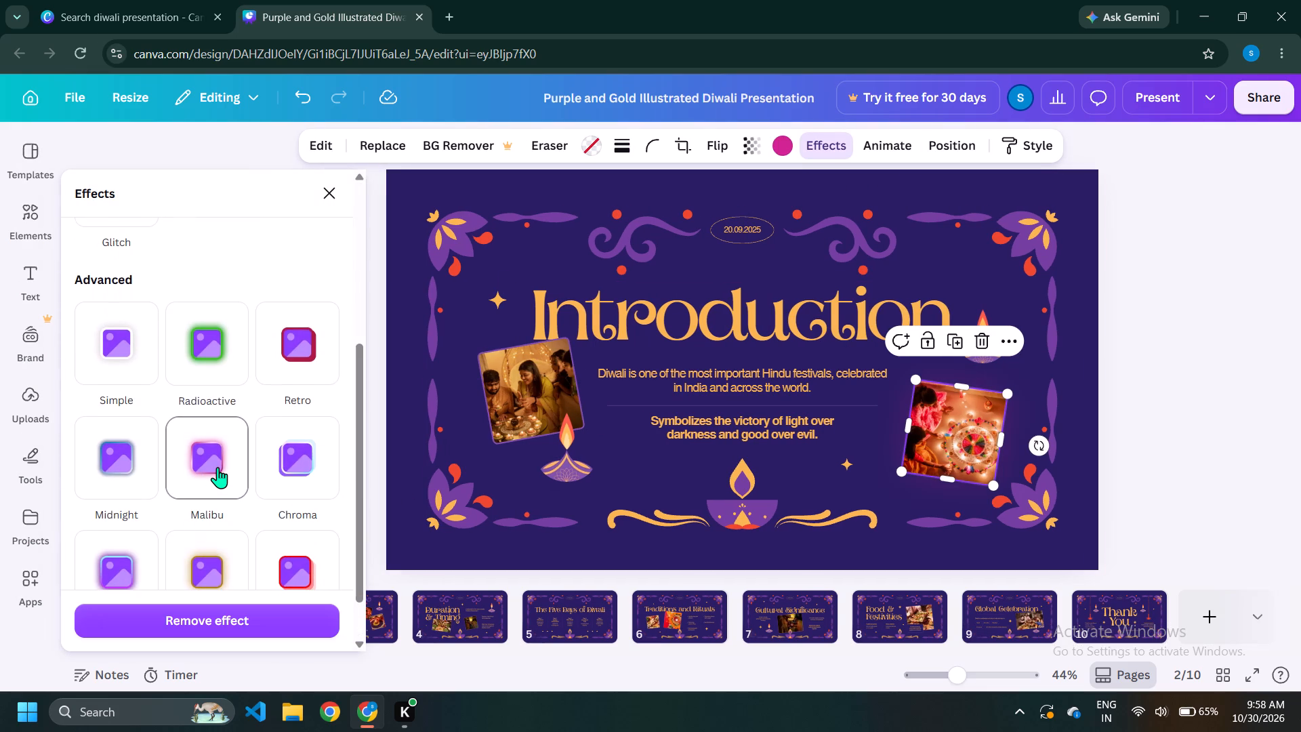
pyautogui.click(113, 442)
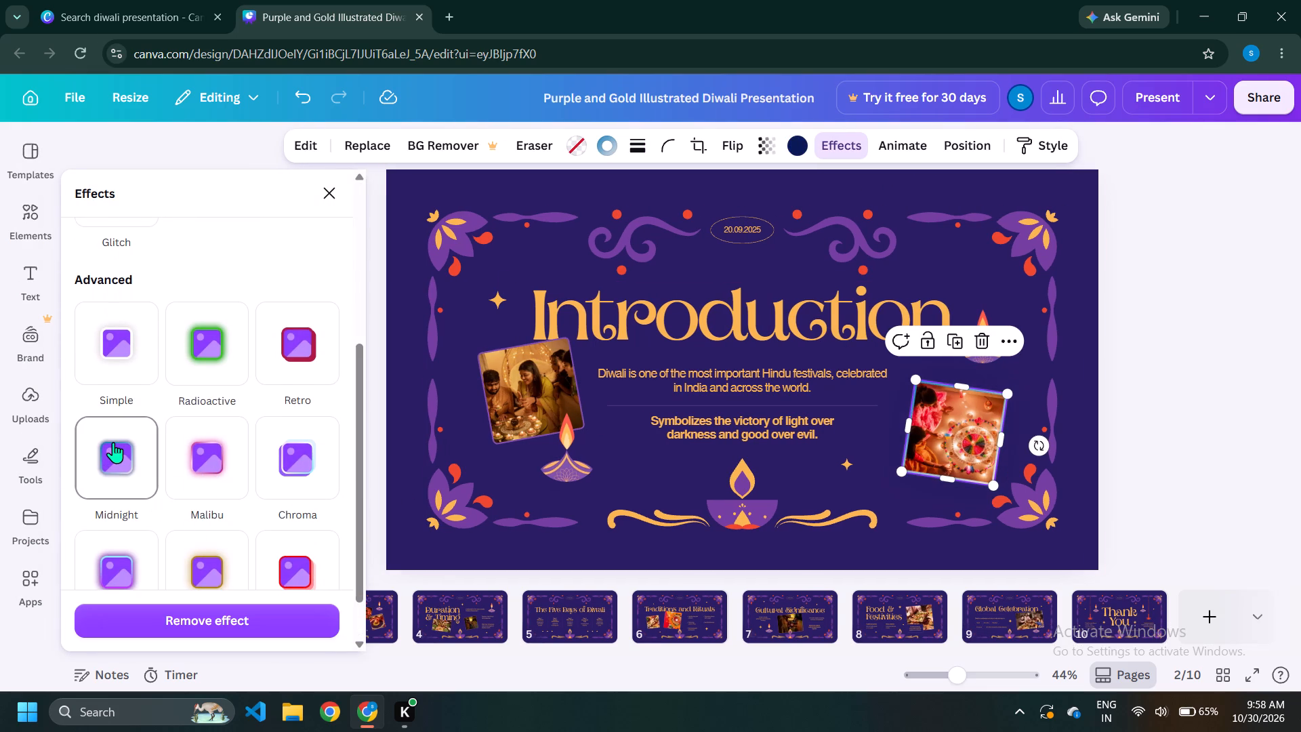
# Apply the Midnight effect to the tilted photo of people with lamps on page 2.
pyautogui.click(496, 468)
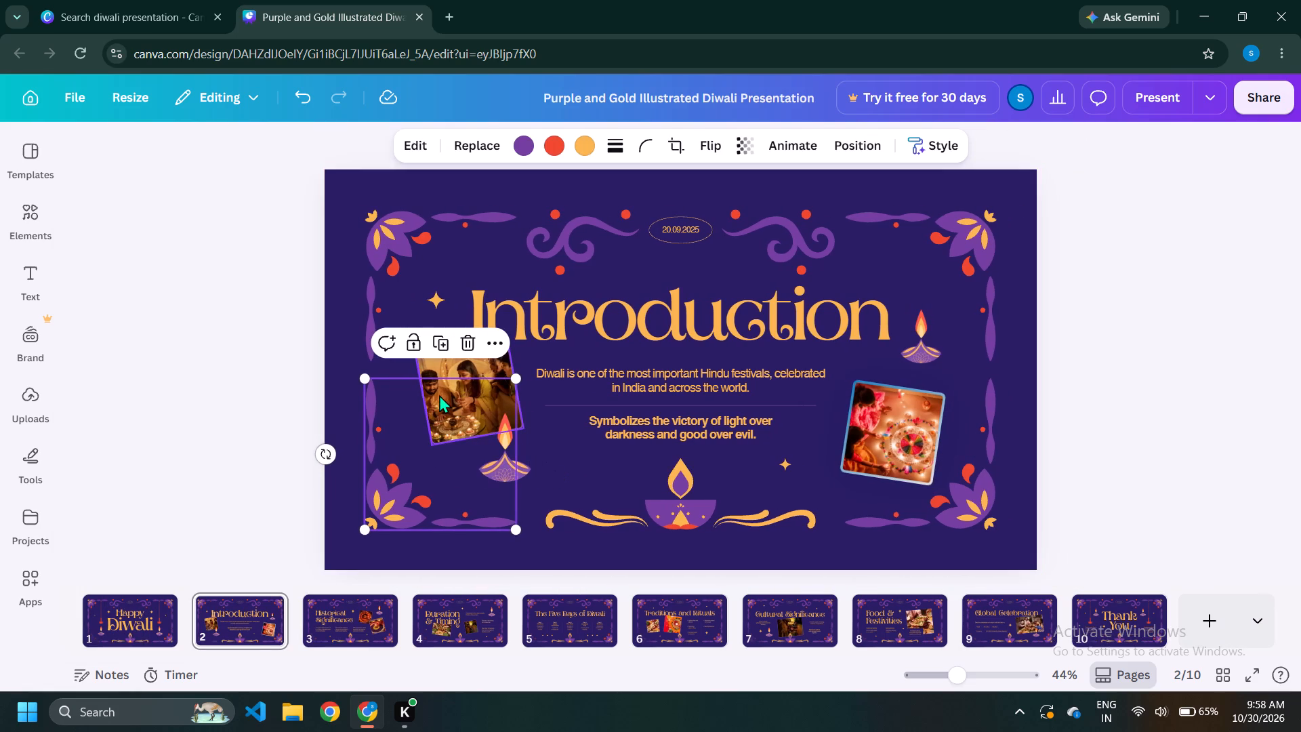
pyautogui.click(453, 393)
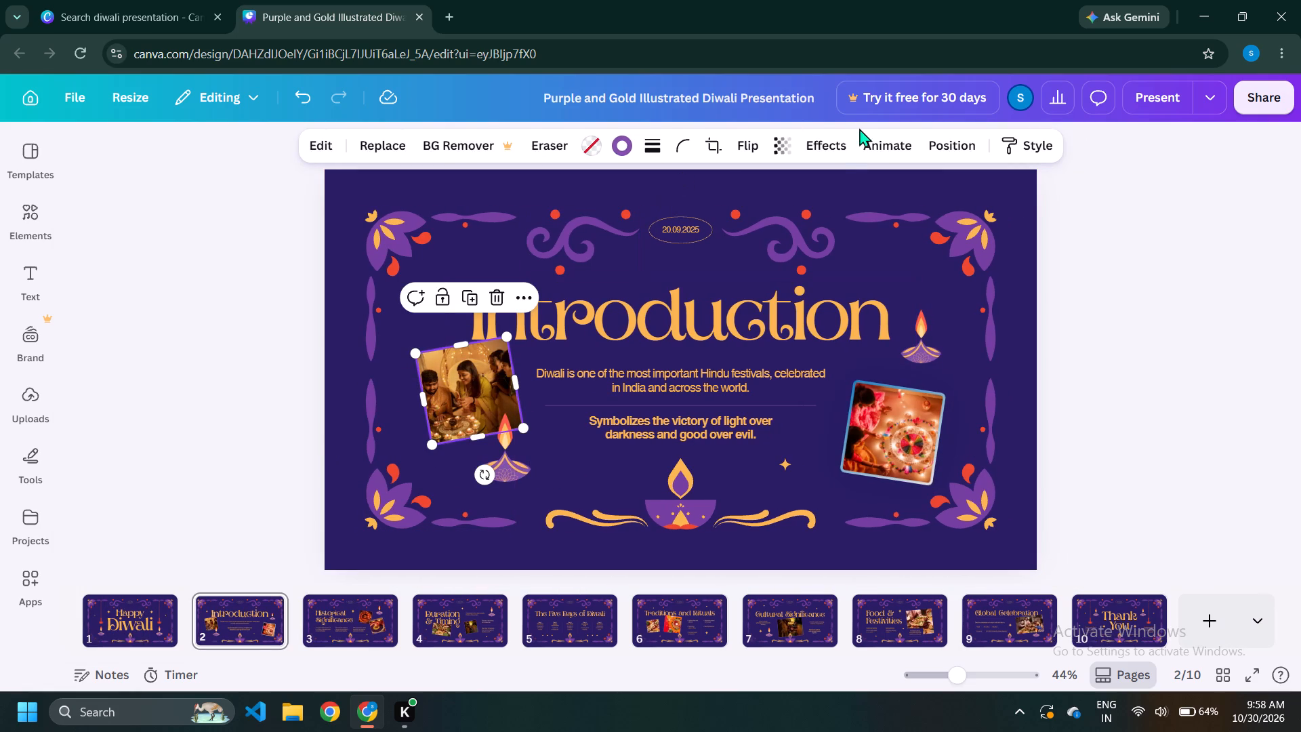
pyautogui.click(831, 152)
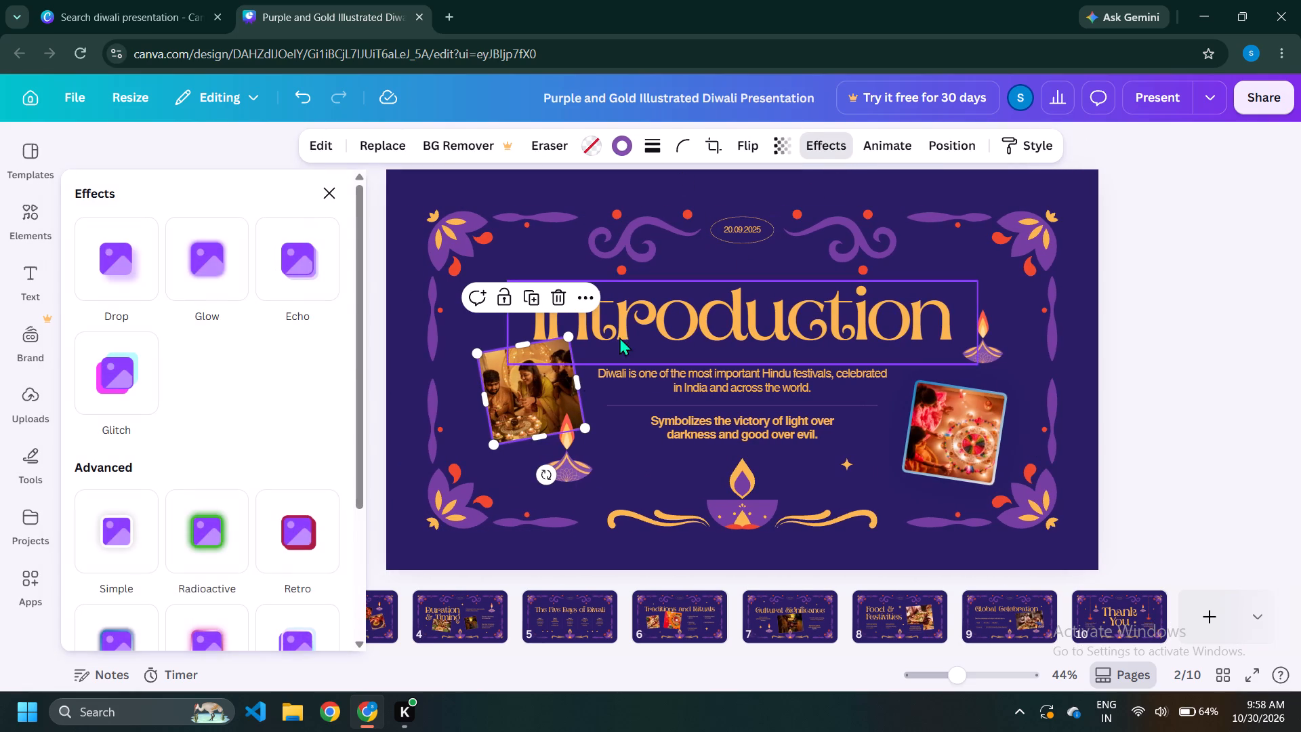
pyautogui.scroll(-2, 143, 616)
pyautogui.click(107, 472)
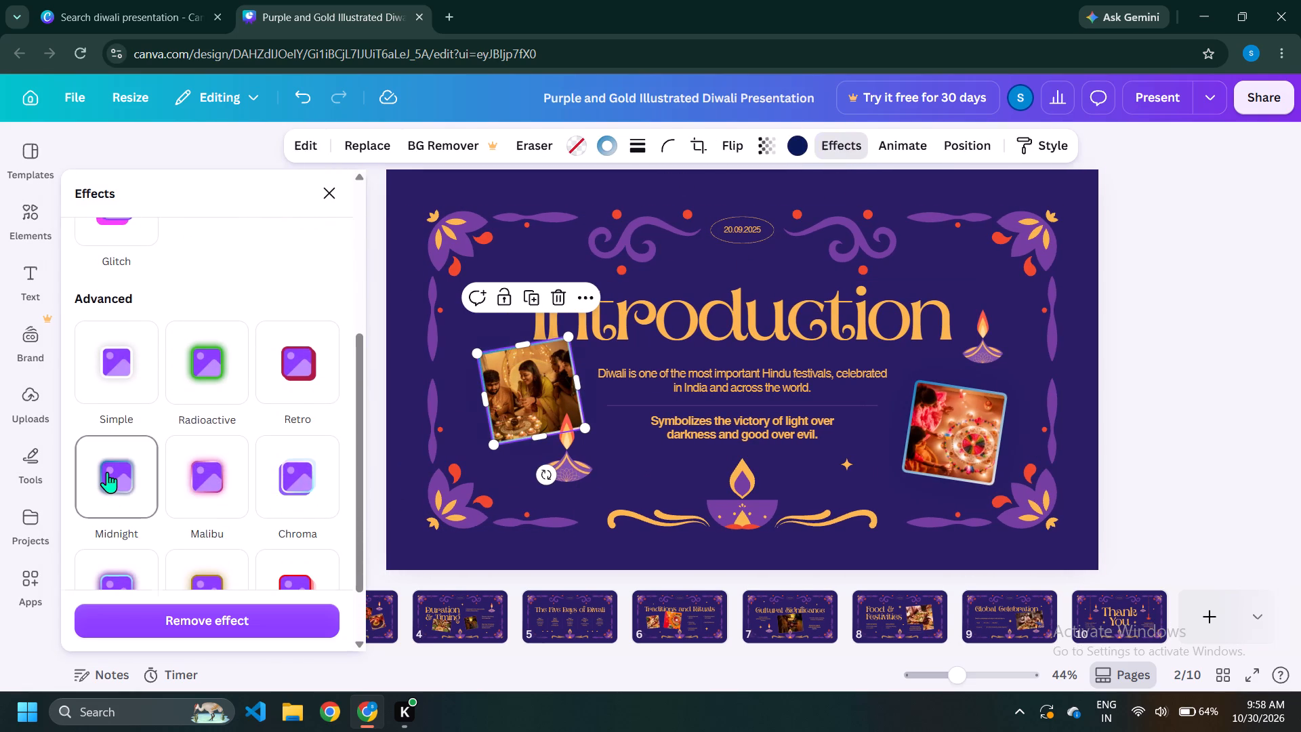
pyautogui.click(635, 447)
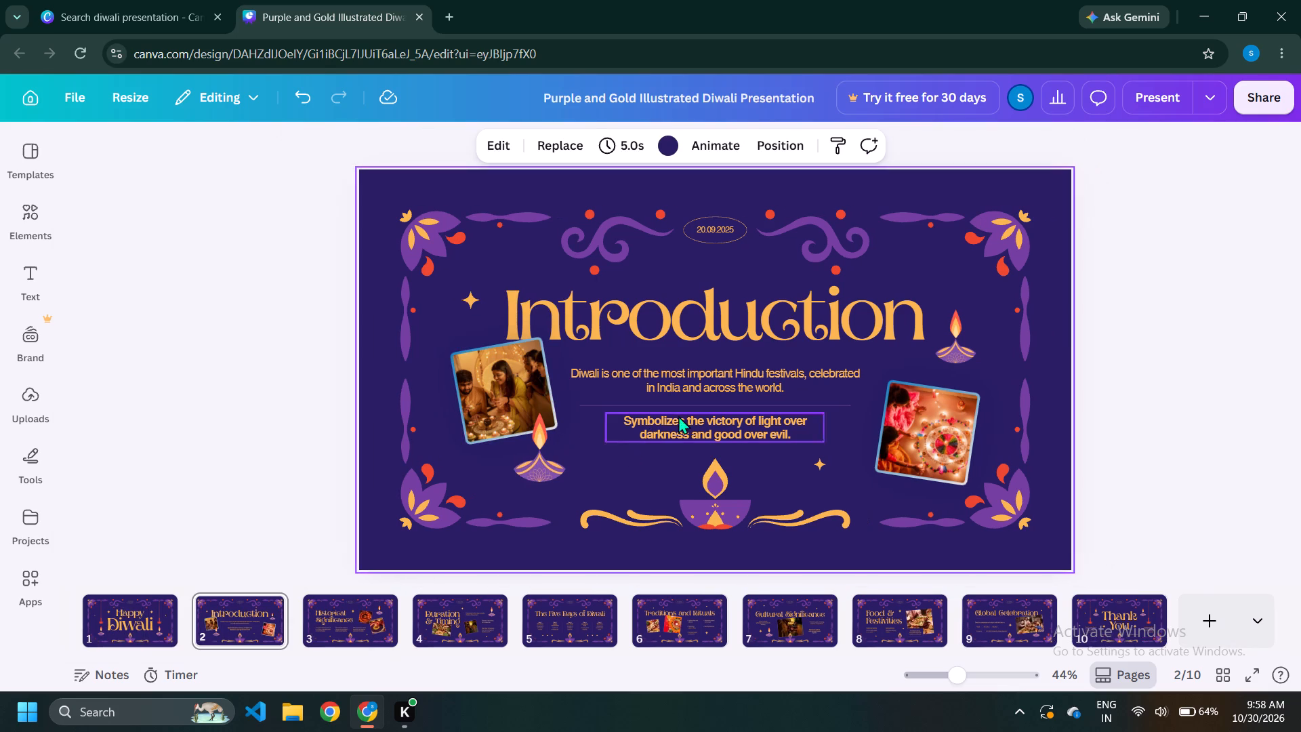
# Move the "Introduction" heading on page 2 slightly upward, keeping it horizontally centred.
pyautogui.click(583, 303)
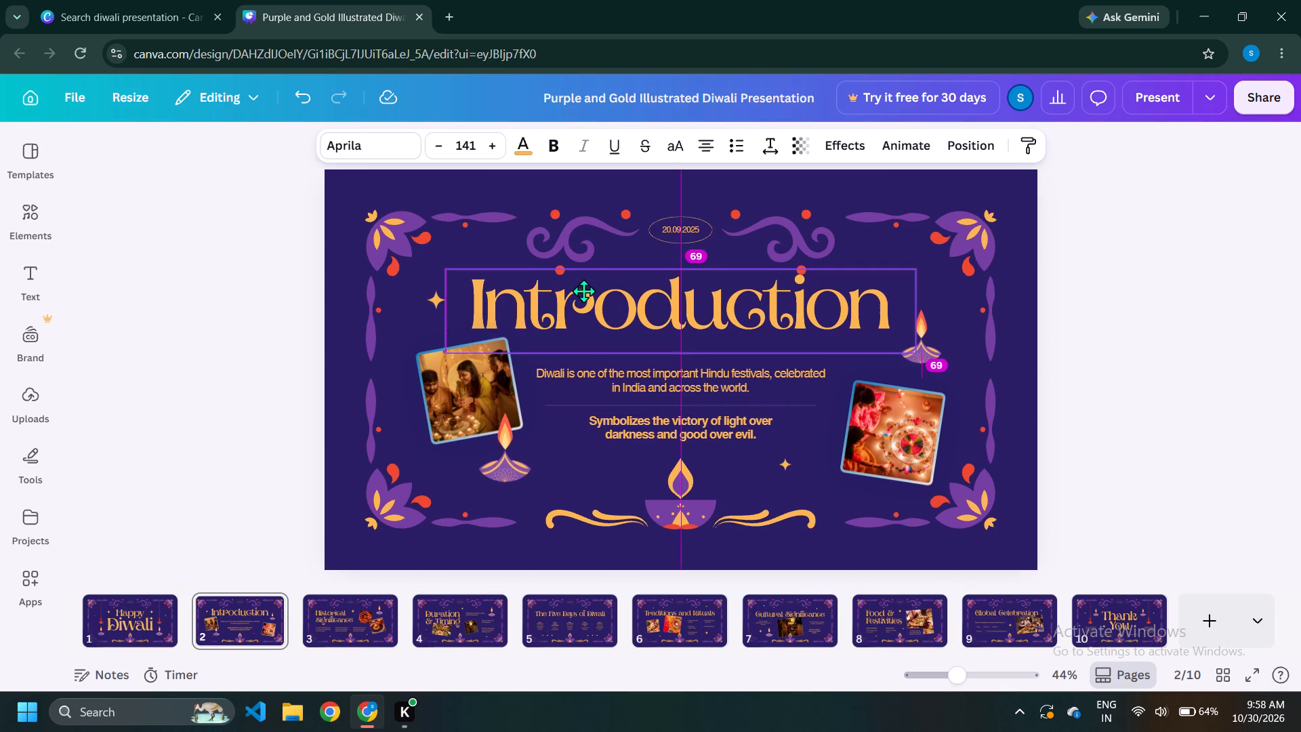
# Shift the small diya and the photo of people it overlaps slightly downward, away from the "Introduction" heading.
pyautogui.moveTo(491, 465); pyautogui.dragTo(492, 473)
pyautogui.click(454, 392)
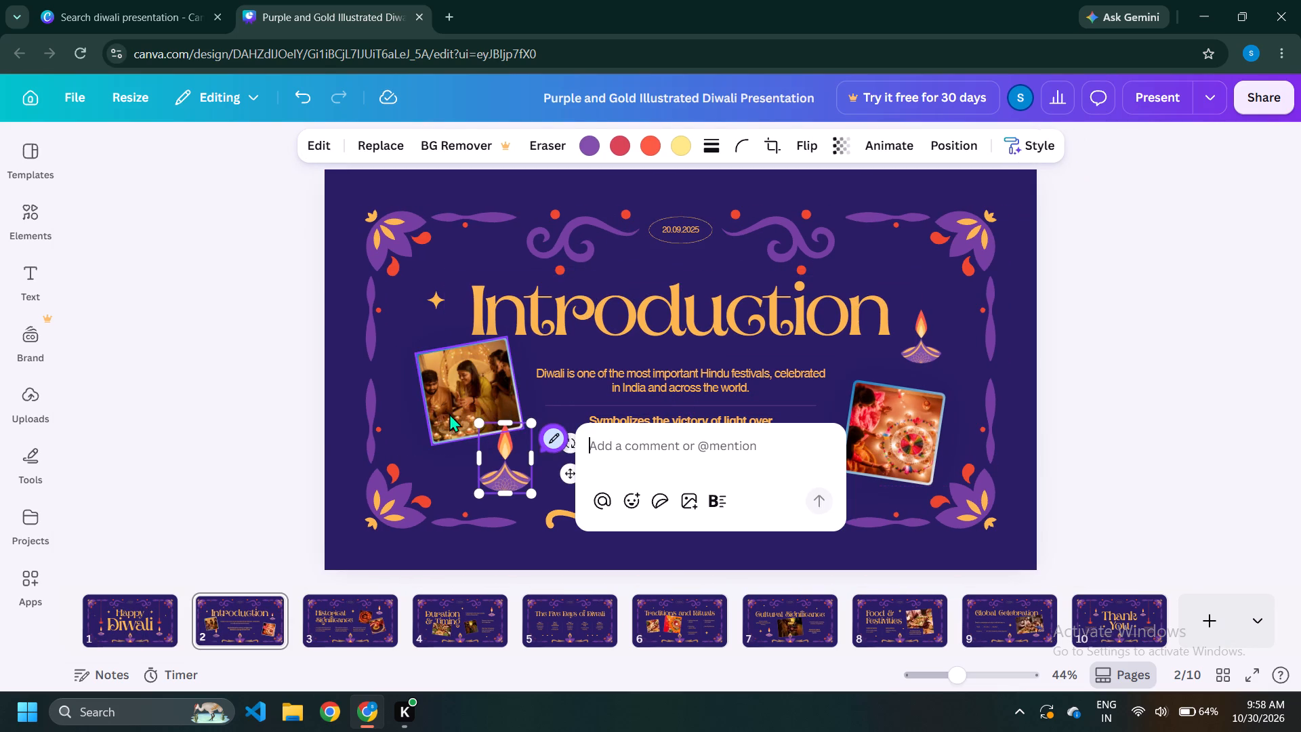
pyautogui.click(1164, 354)
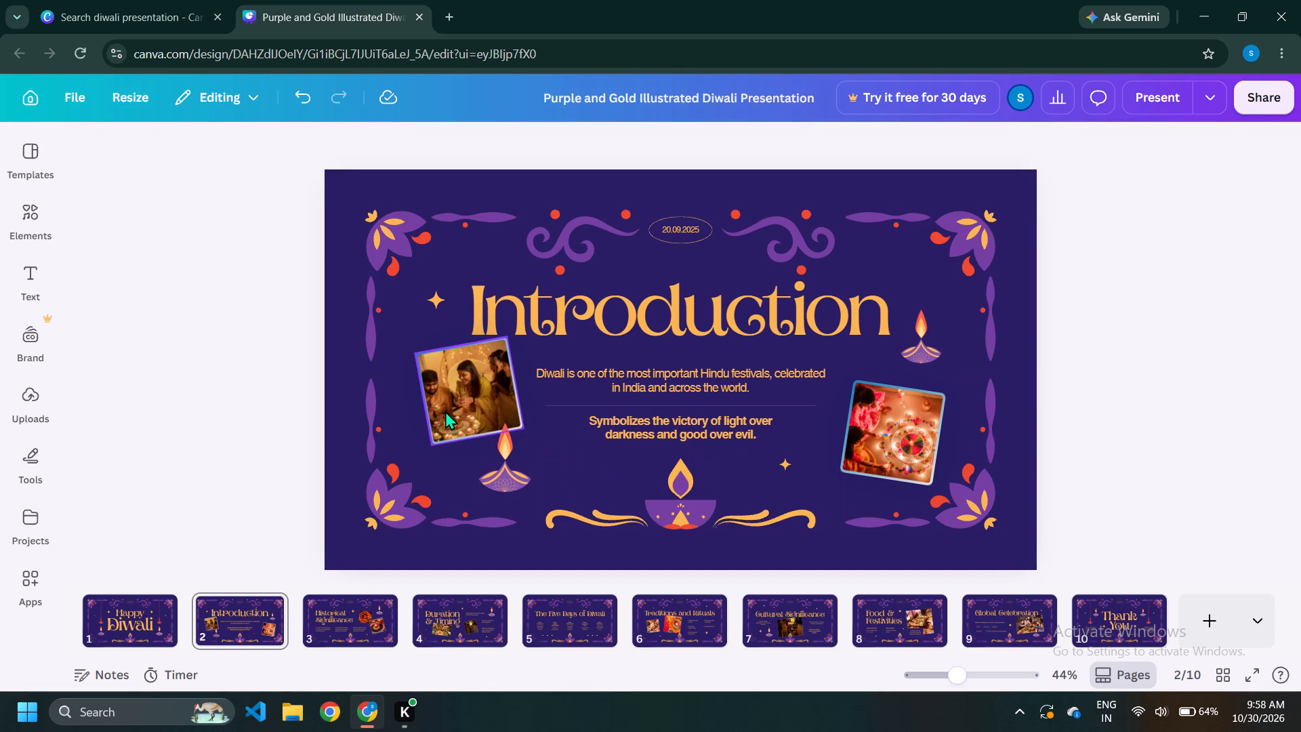
pyautogui.click(445, 411)
pyautogui.moveTo(445, 411); pyautogui.dragTo(440, 427)
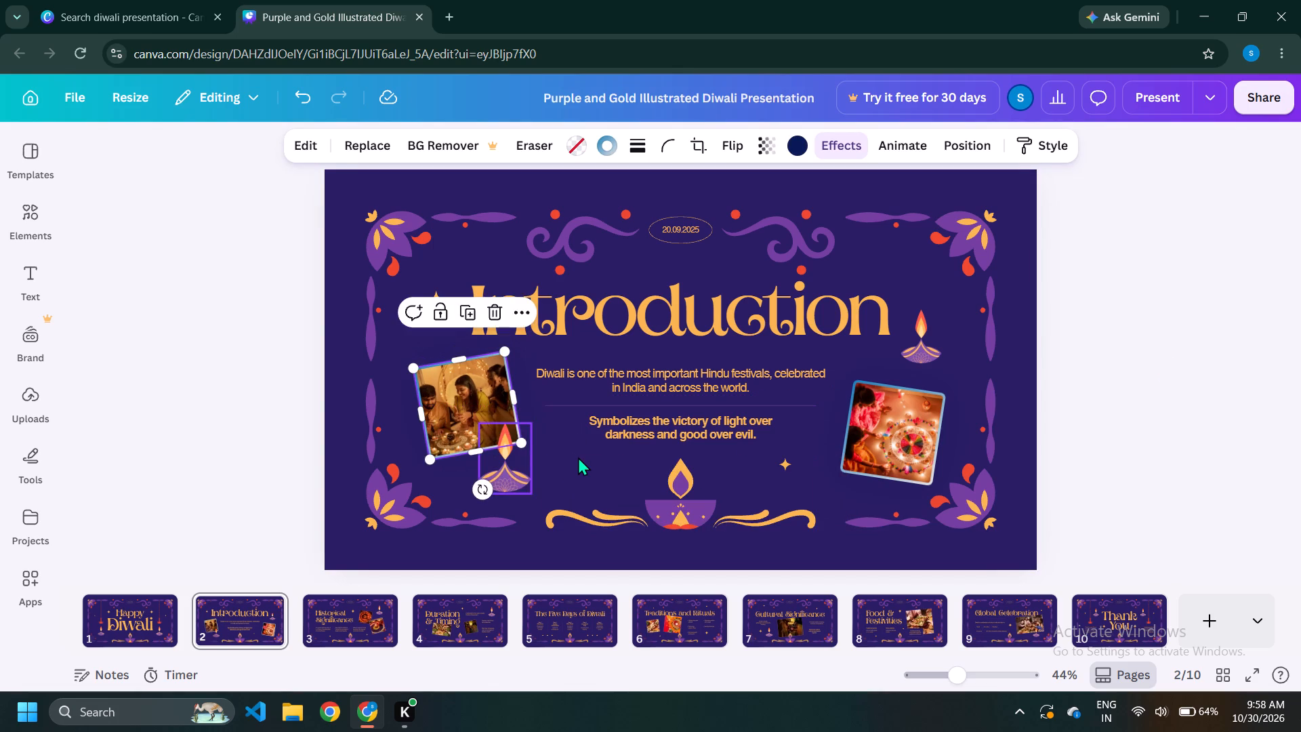
pyautogui.click(578, 457)
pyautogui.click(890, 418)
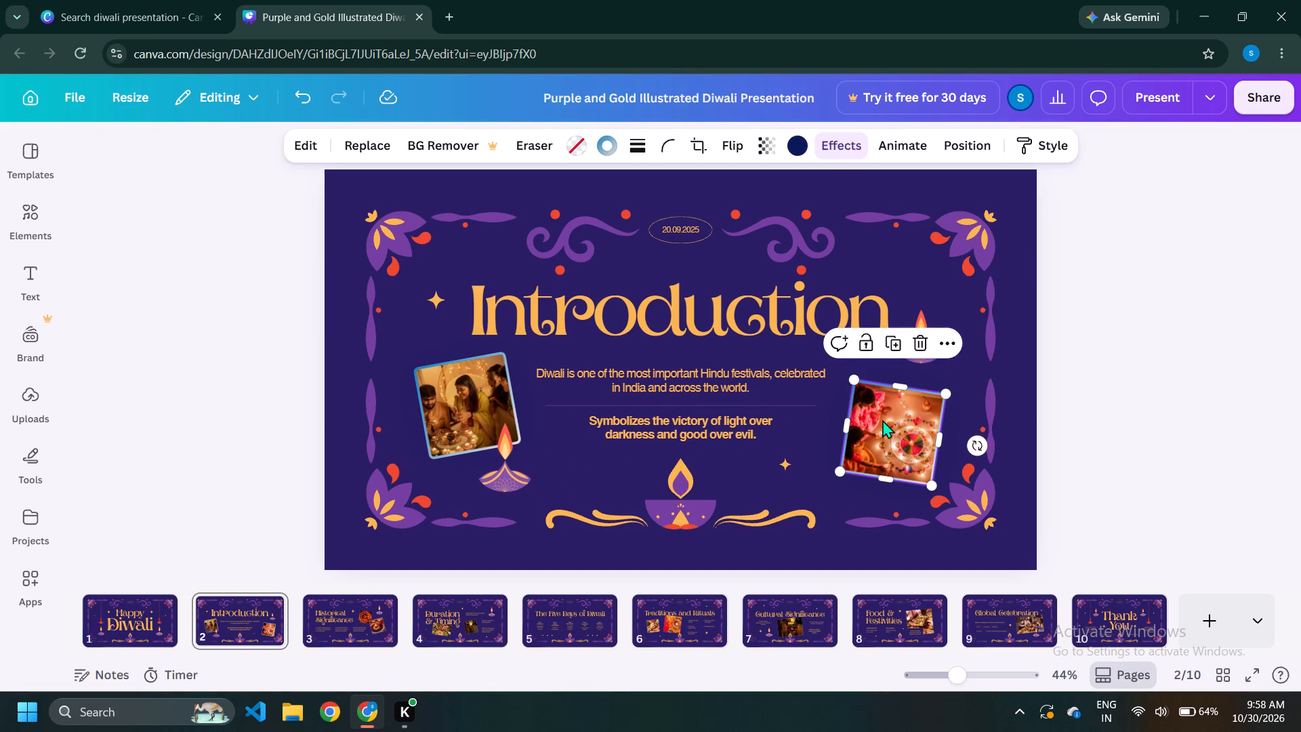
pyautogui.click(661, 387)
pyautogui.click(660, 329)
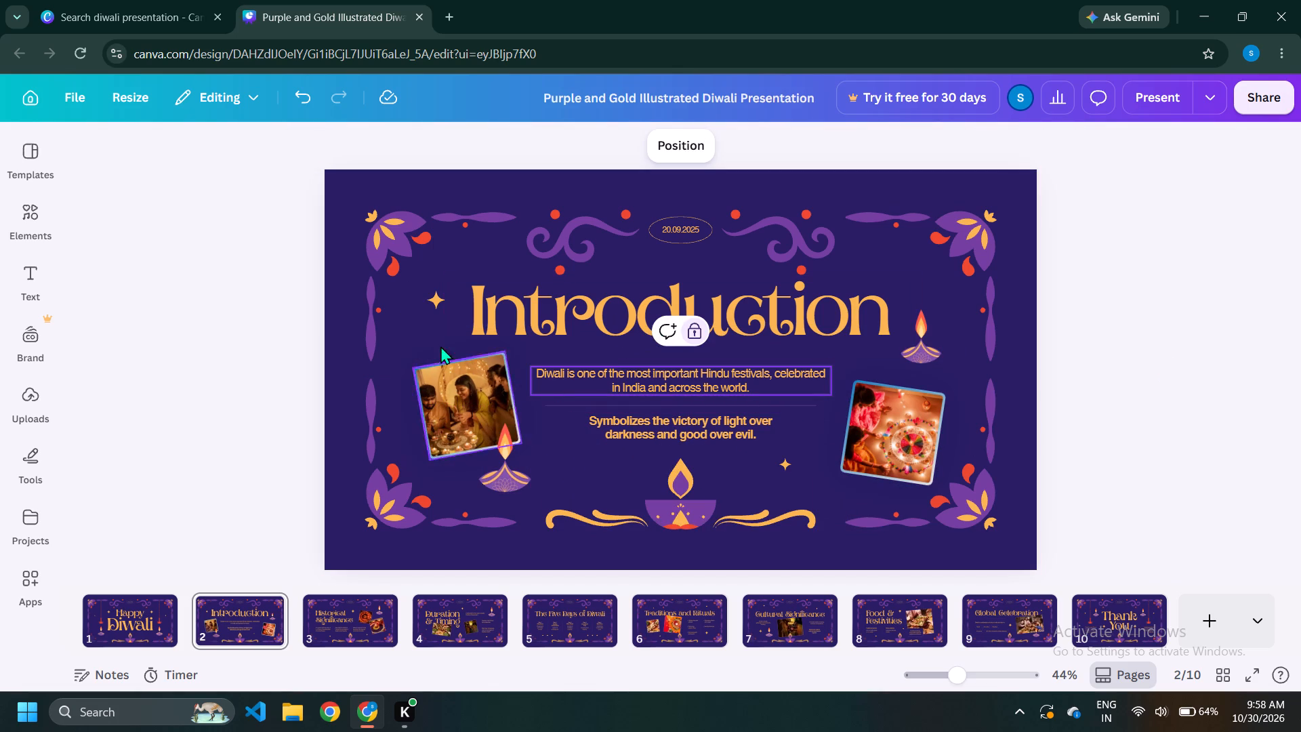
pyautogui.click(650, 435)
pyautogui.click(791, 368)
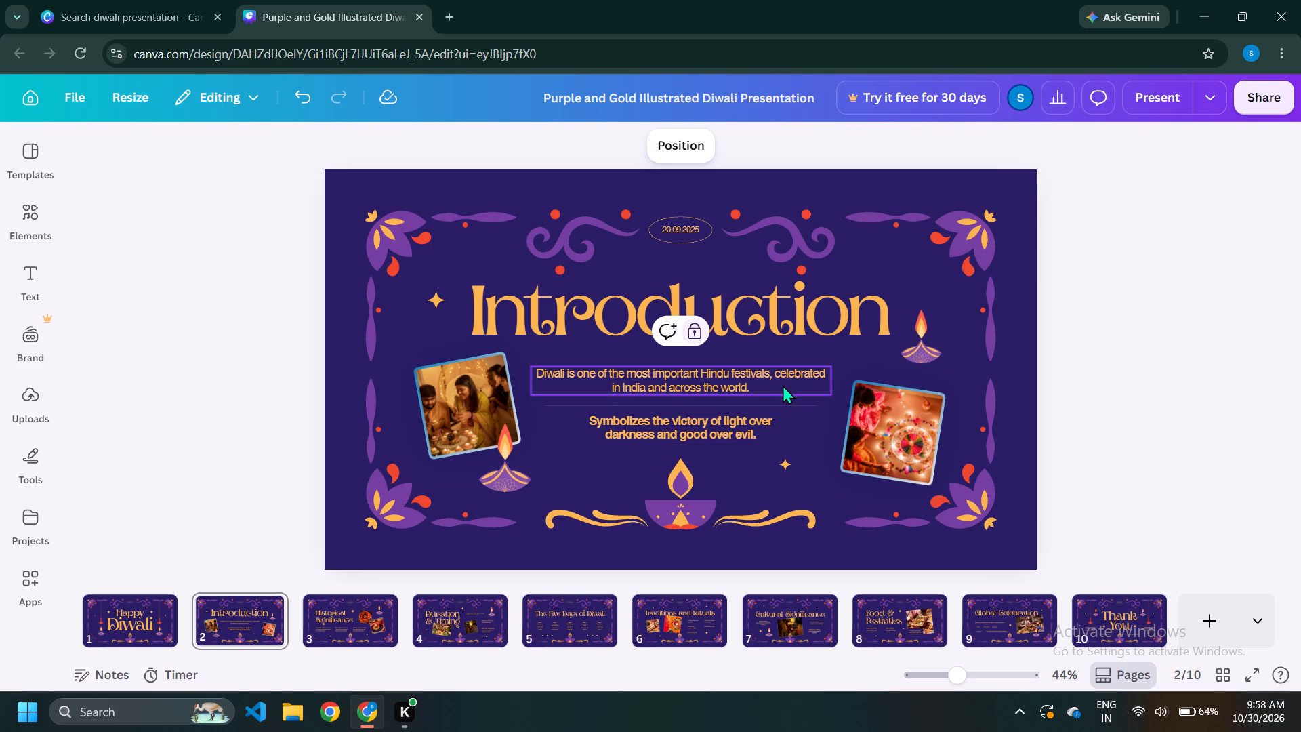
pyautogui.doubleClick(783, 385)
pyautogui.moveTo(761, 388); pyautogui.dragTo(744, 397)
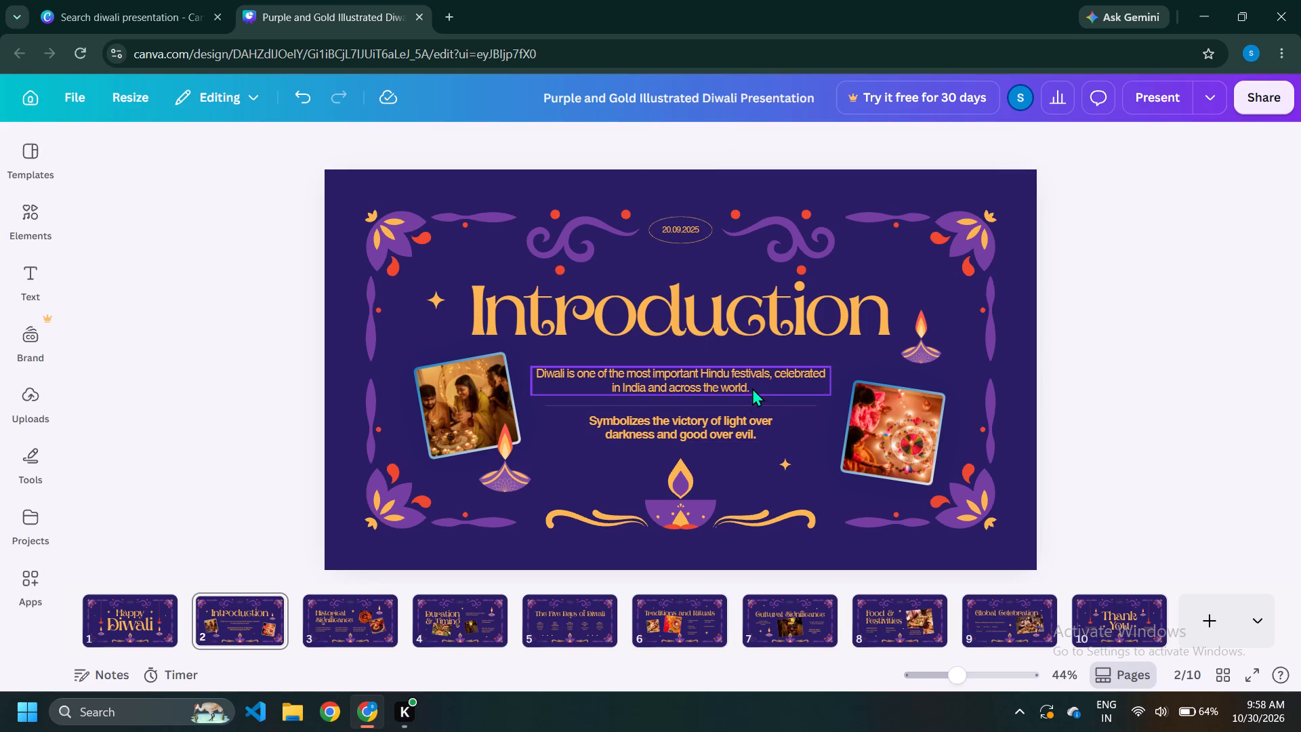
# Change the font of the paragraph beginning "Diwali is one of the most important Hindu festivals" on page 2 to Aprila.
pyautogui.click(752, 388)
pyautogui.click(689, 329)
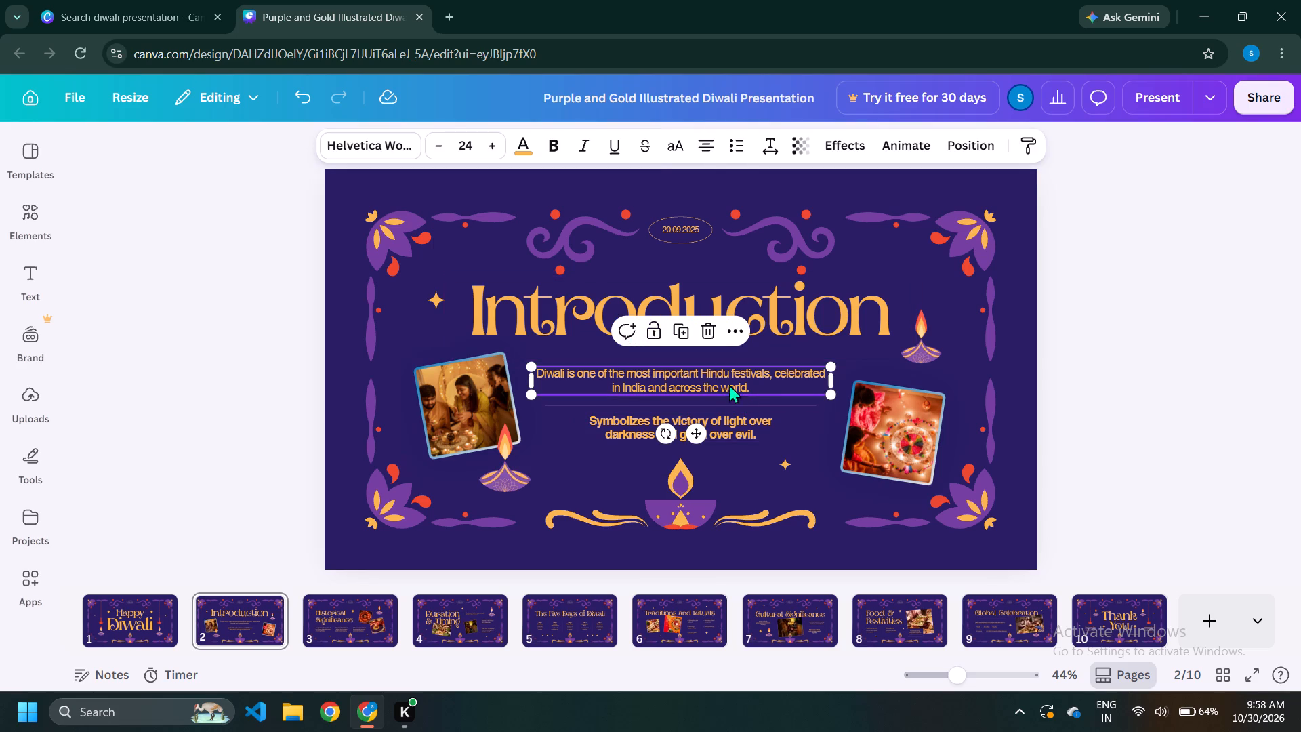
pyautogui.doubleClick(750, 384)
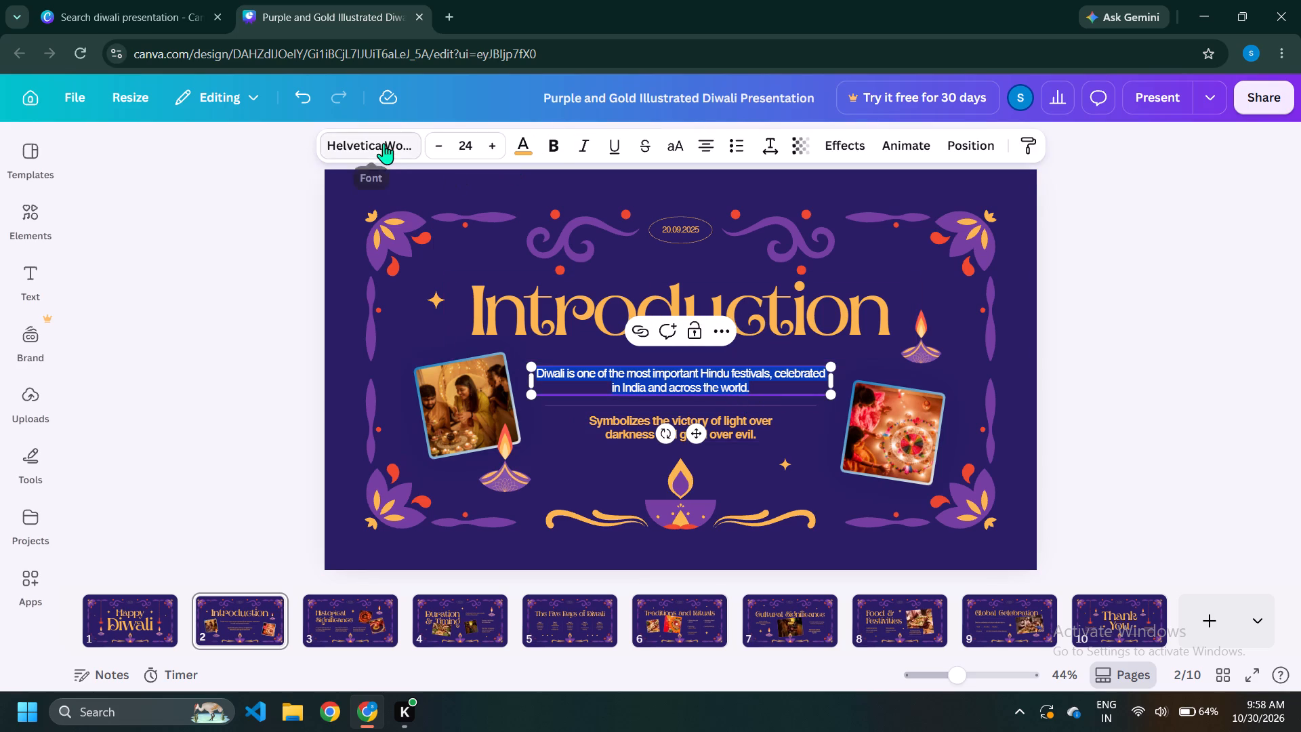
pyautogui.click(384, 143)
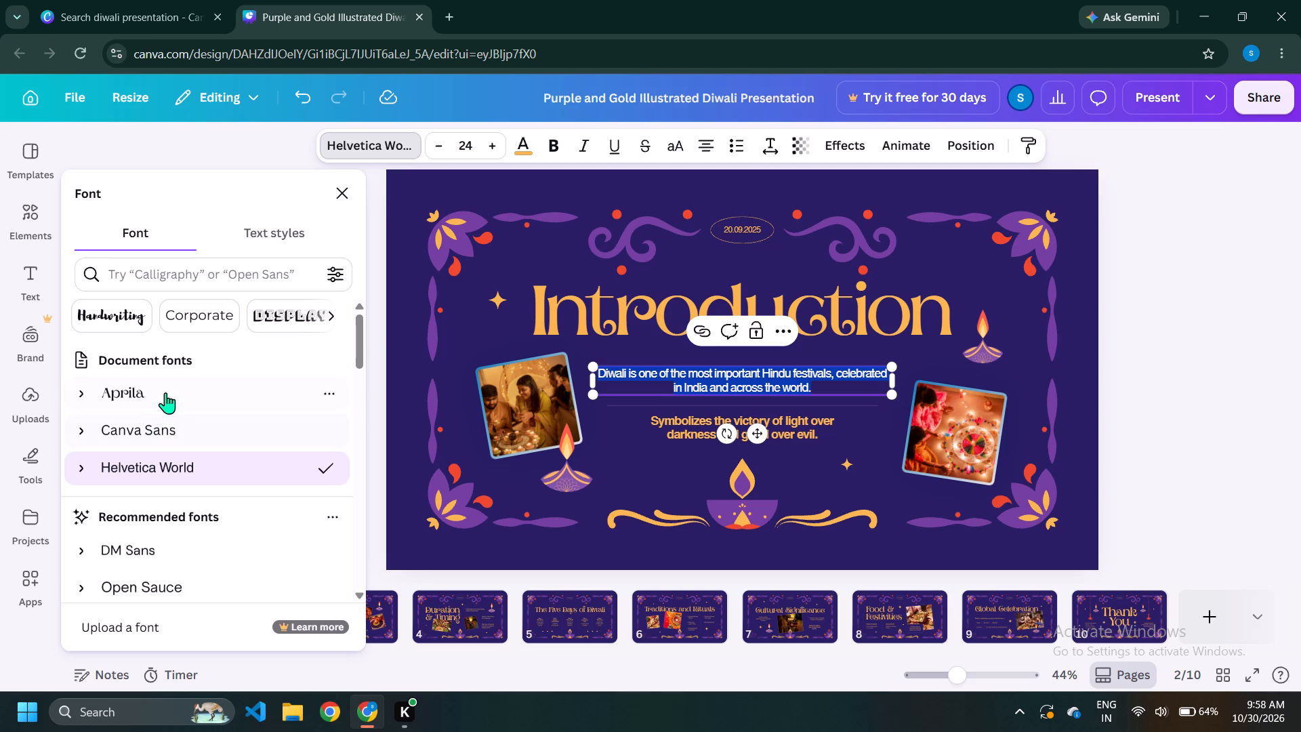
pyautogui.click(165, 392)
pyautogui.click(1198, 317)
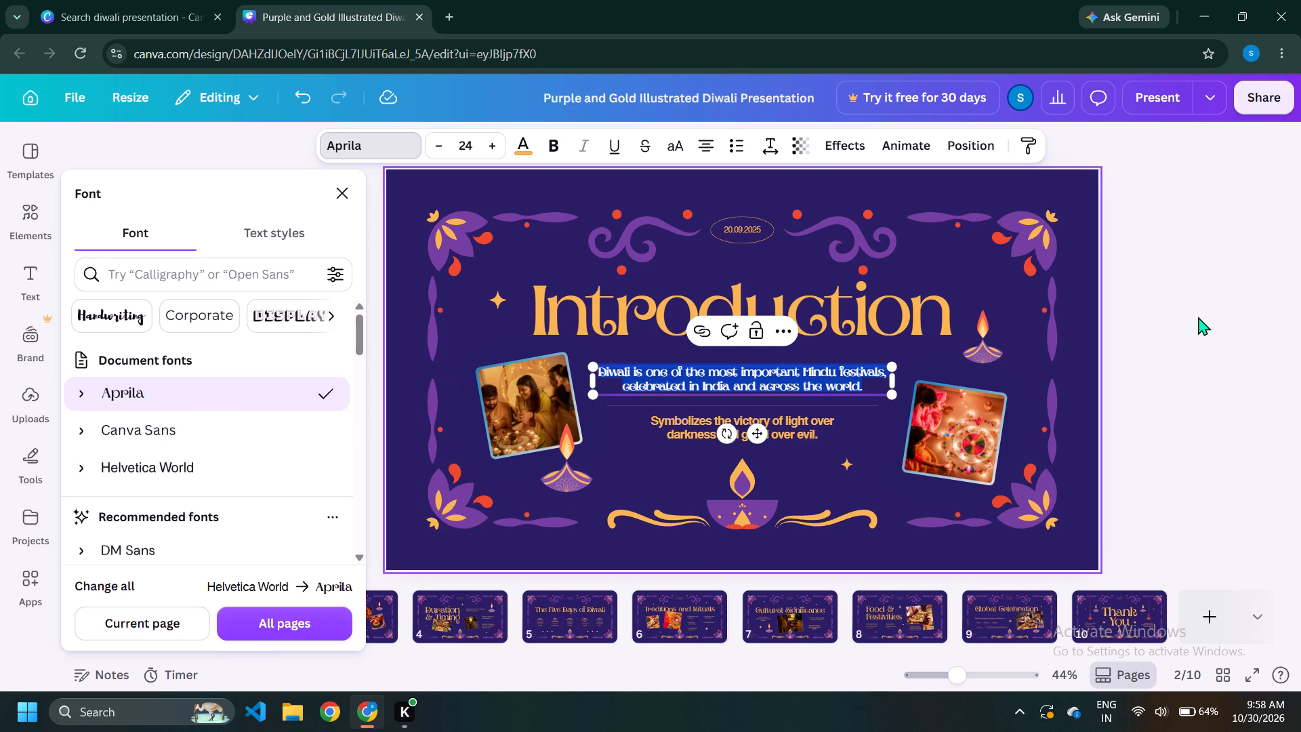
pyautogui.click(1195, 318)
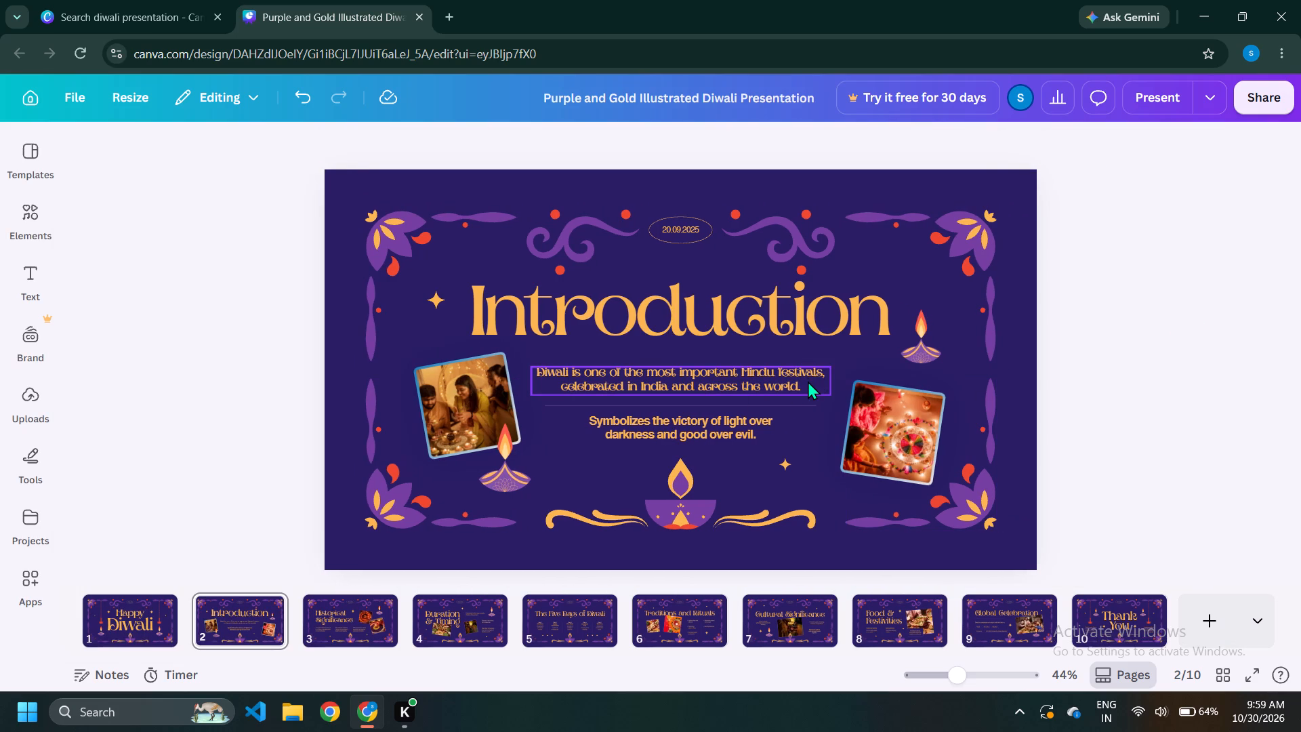
# Set the font of the paragraph directly below the "Introduction" heading to Chewy.
pyautogui.doubleClick(808, 381)
pyautogui.click(390, 138)
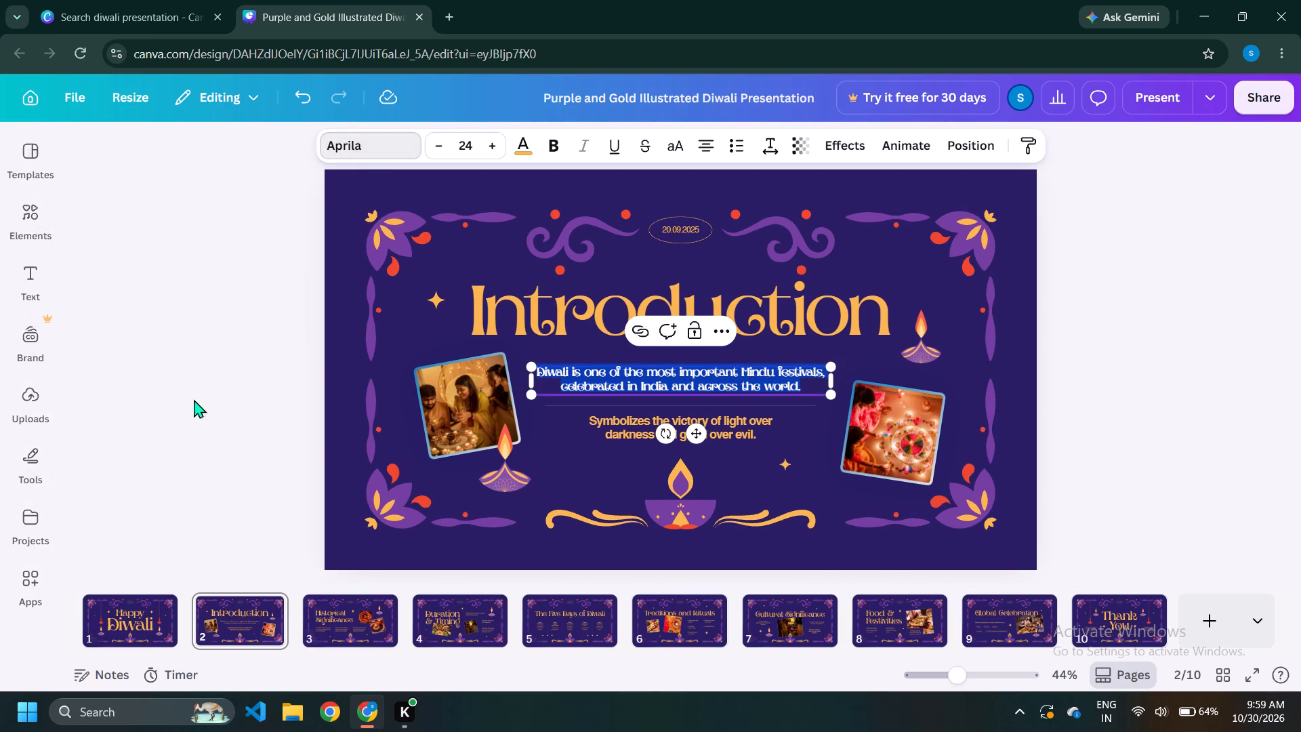
pyautogui.scroll(-3, 184, 403)
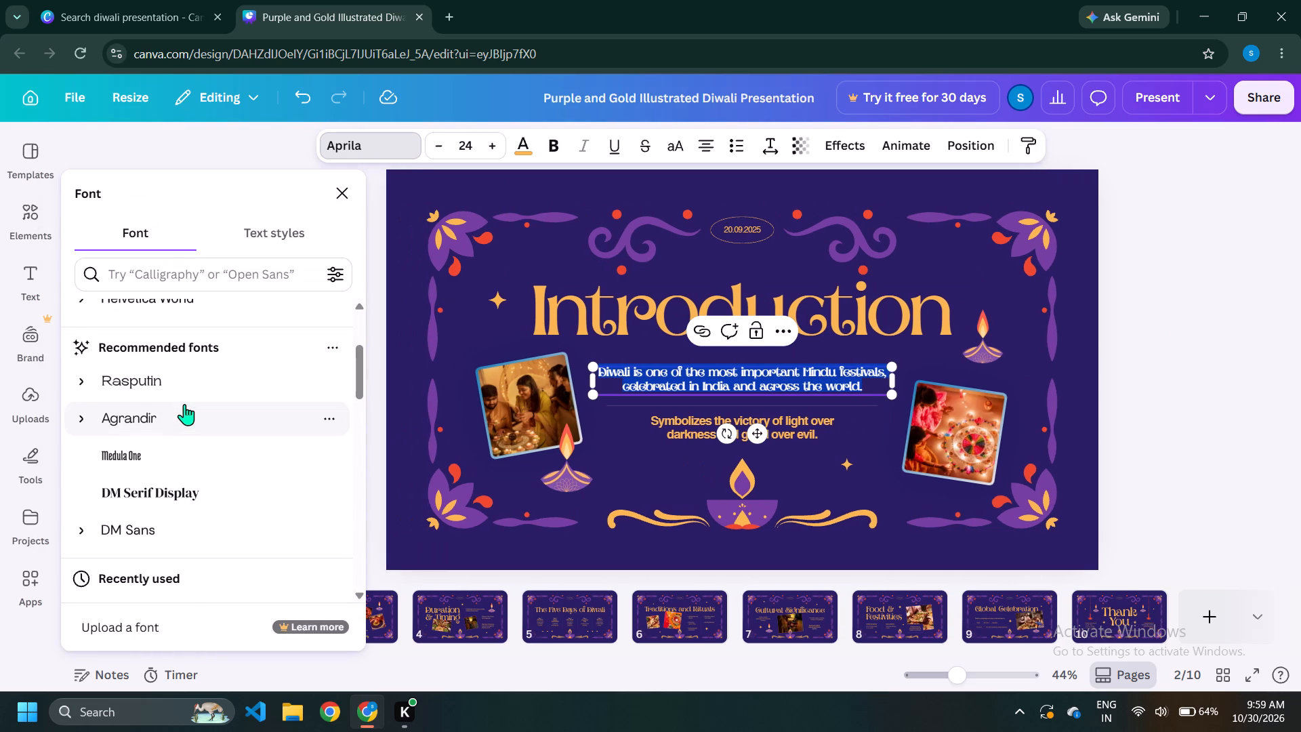
pyautogui.click(171, 535)
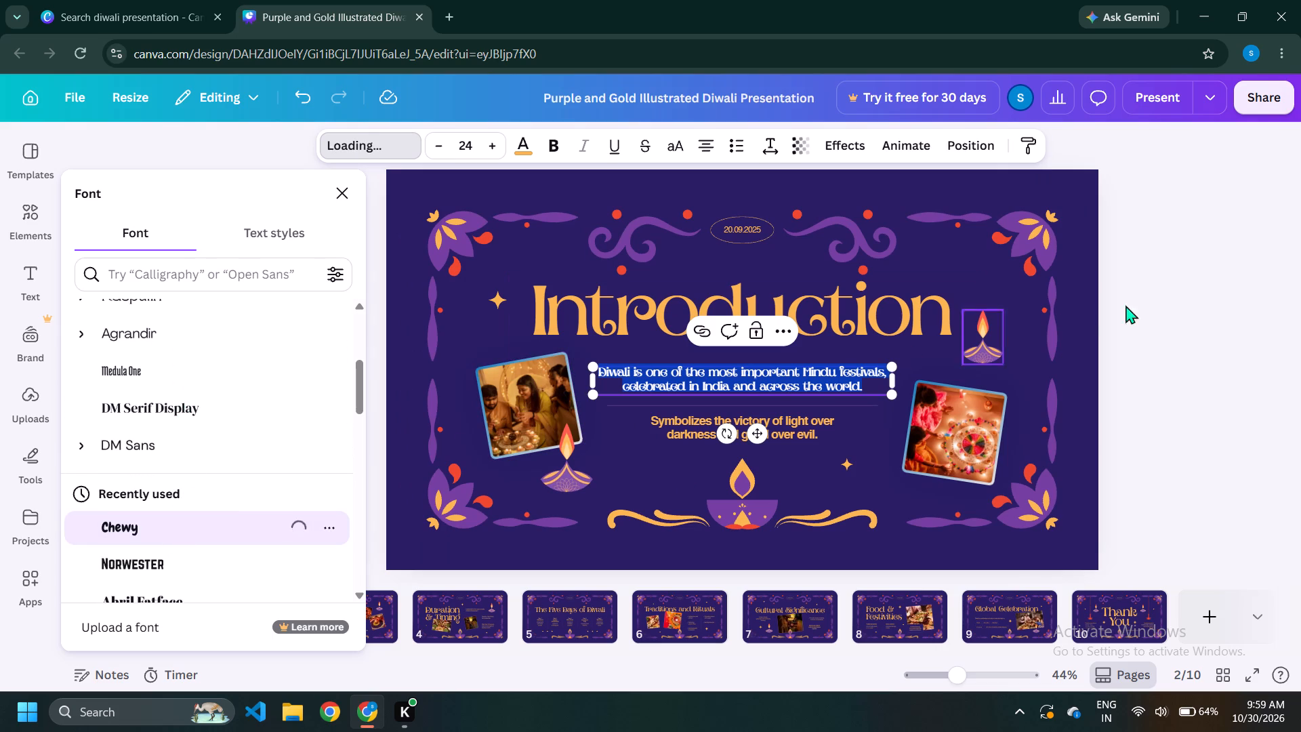
pyautogui.click(1239, 297)
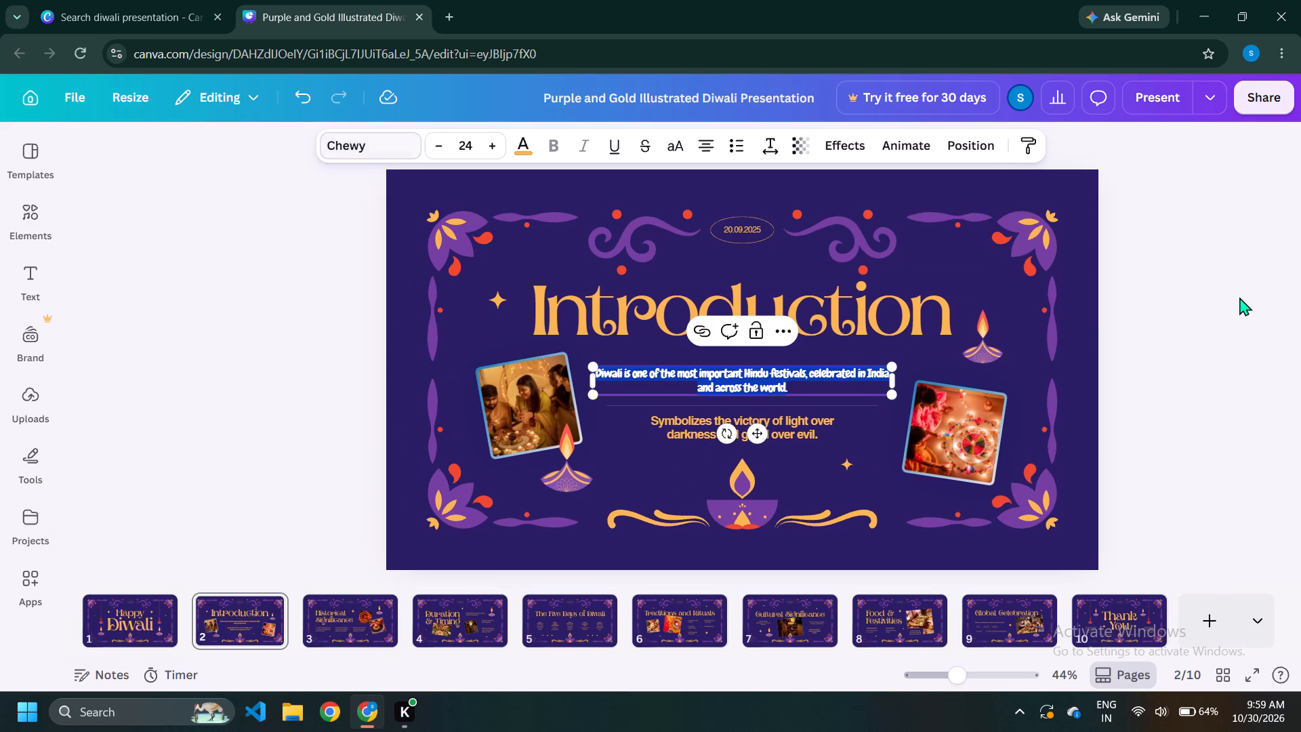
pyautogui.click(827, 425)
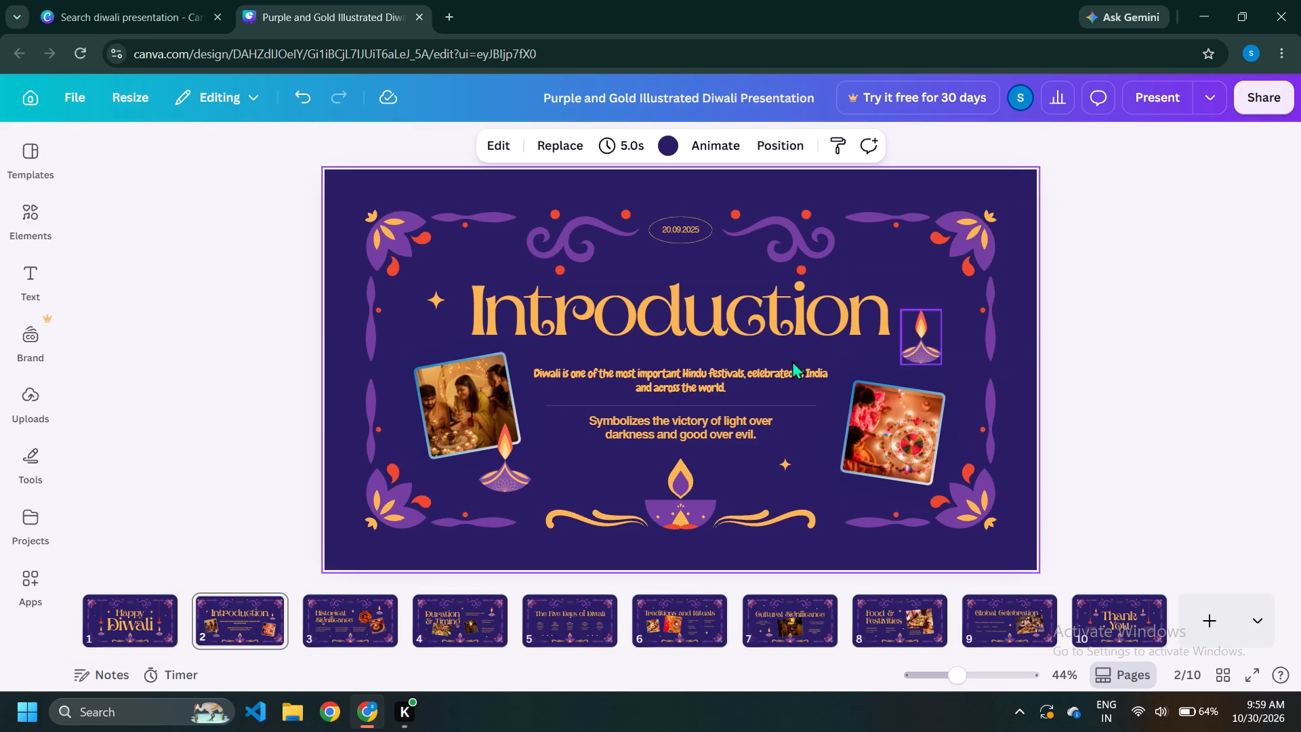
# Apply the Glitch text effect to the "Introduction" heading with an offset of 30, after trying the Echo effect.
pyautogui.click(775, 322)
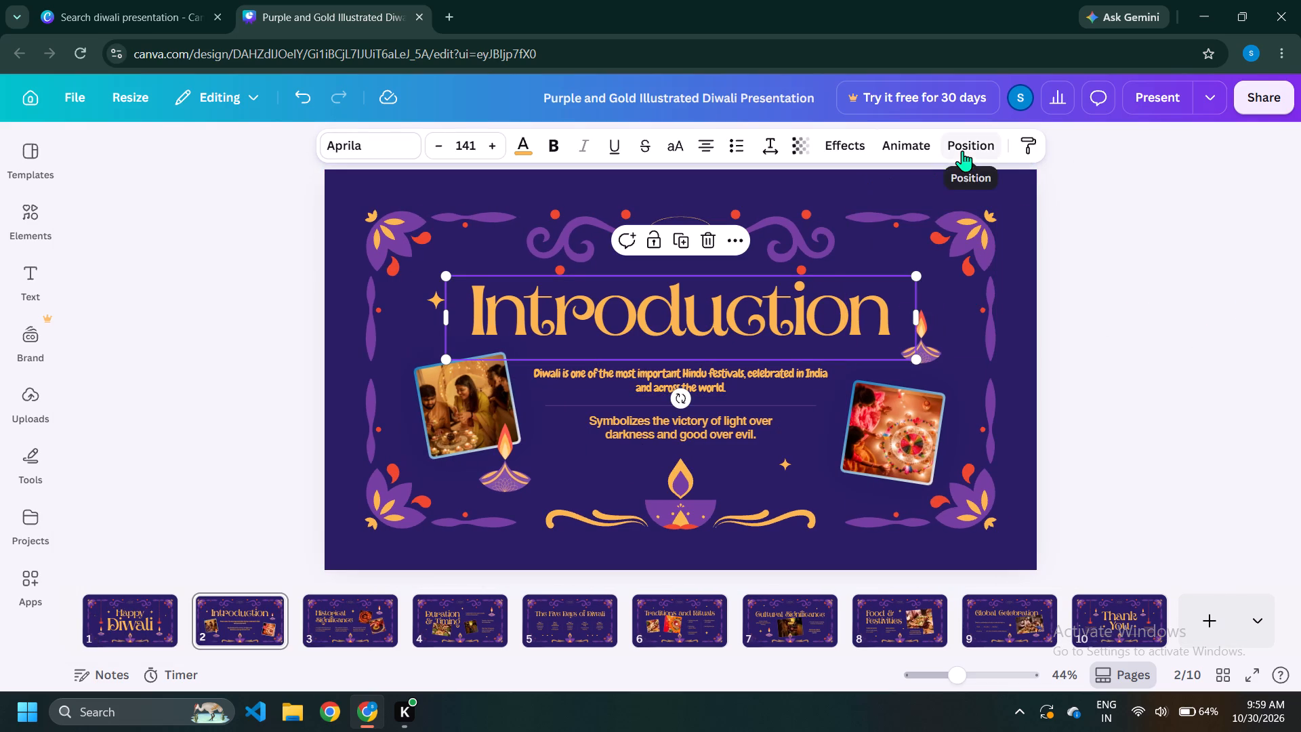
pyautogui.click(846, 152)
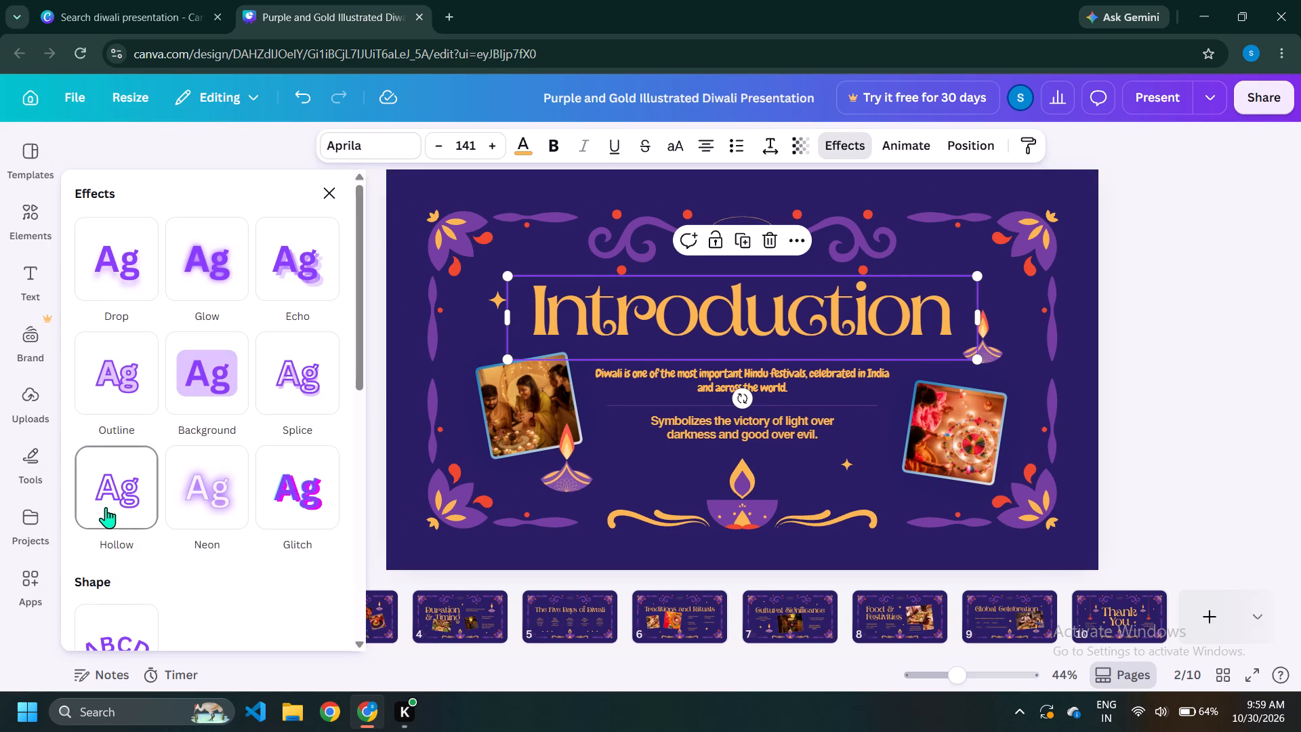
pyautogui.click(289, 279)
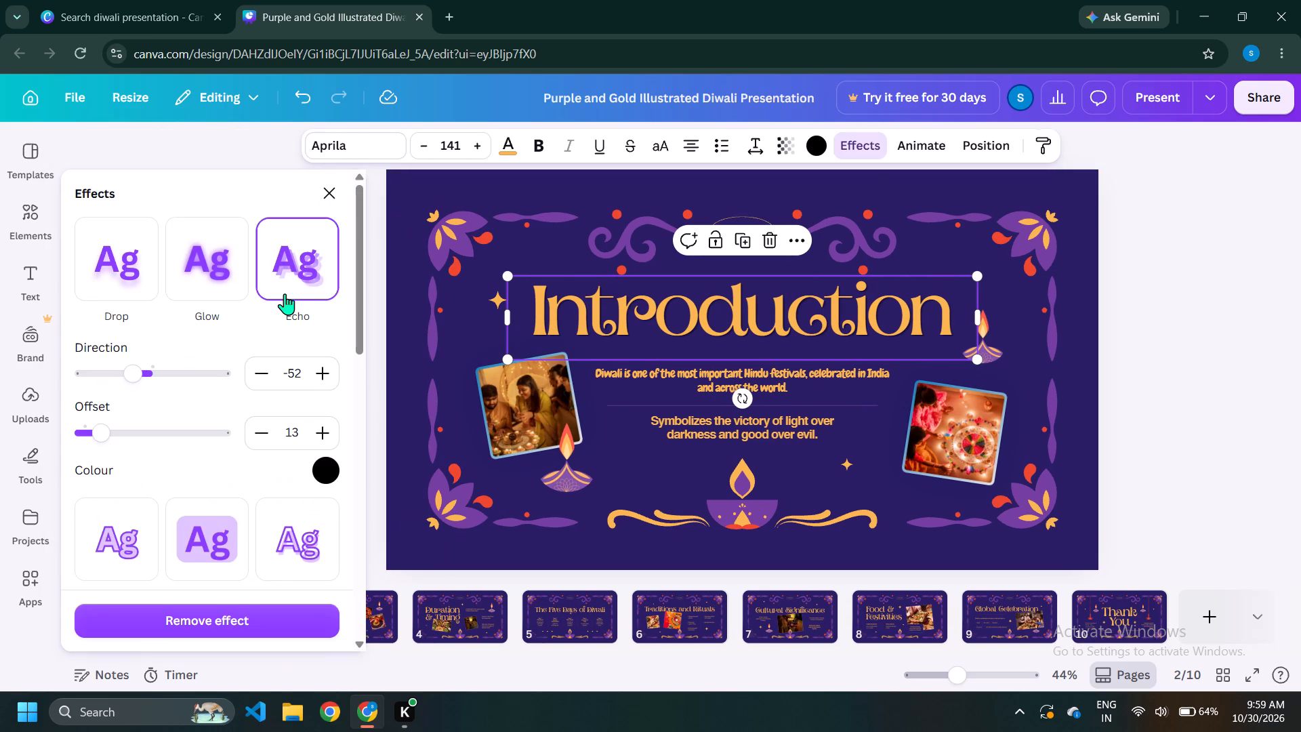
pyautogui.scroll(-4, 295, 346)
pyautogui.click(299, 337)
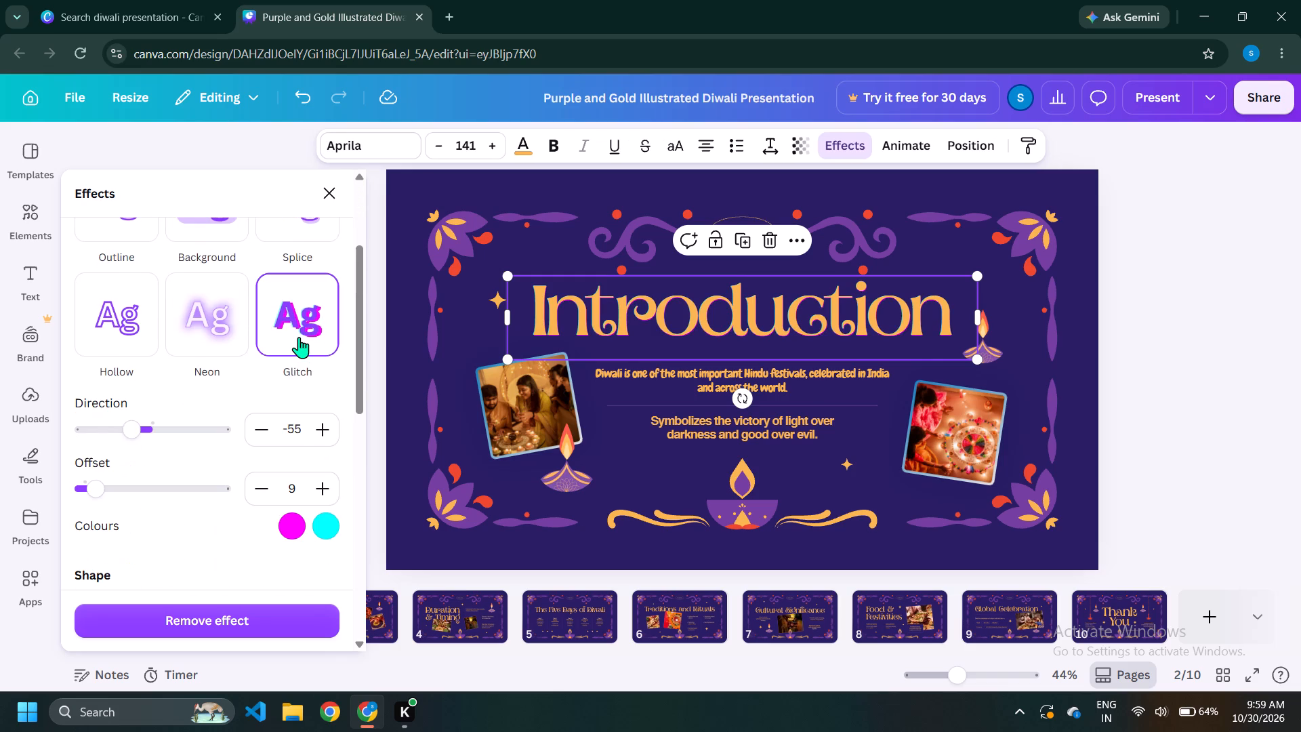
pyautogui.moveTo(105, 490); pyautogui.dragTo(112, 491)
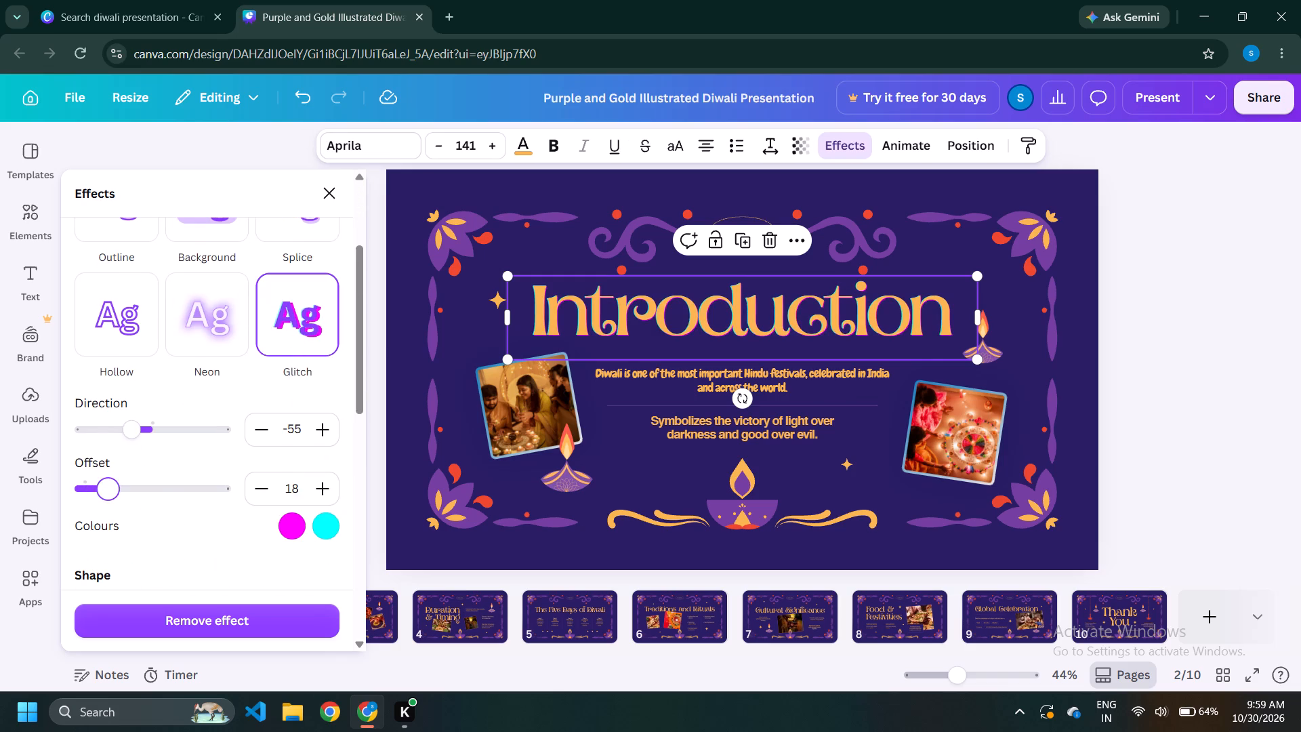
pyautogui.moveTo(112, 491); pyautogui.dragTo(124, 508)
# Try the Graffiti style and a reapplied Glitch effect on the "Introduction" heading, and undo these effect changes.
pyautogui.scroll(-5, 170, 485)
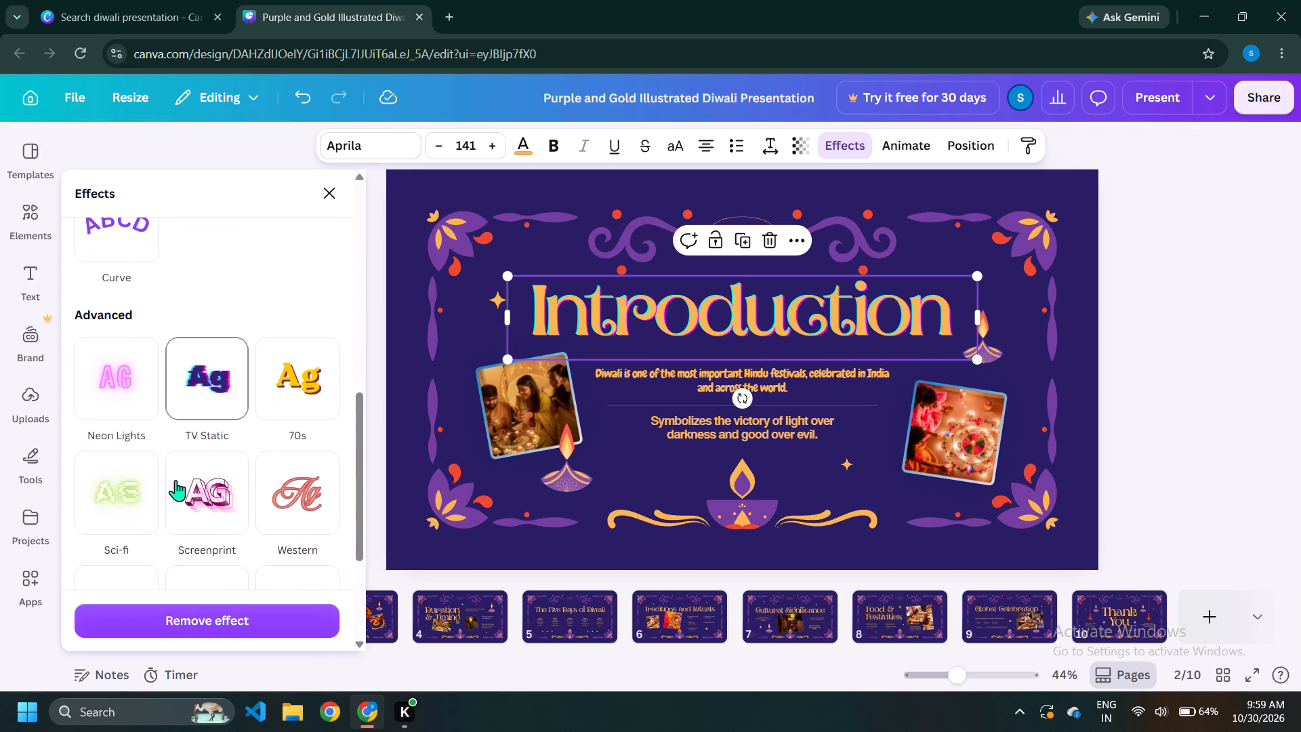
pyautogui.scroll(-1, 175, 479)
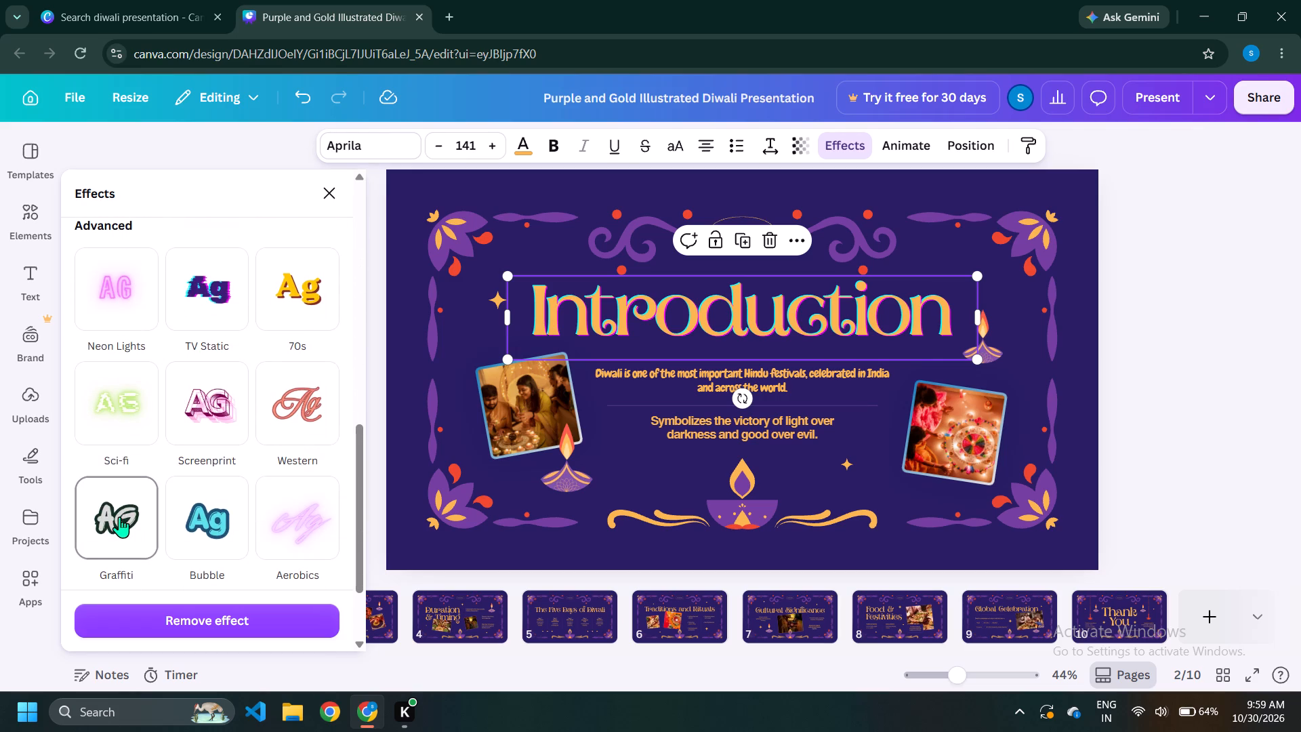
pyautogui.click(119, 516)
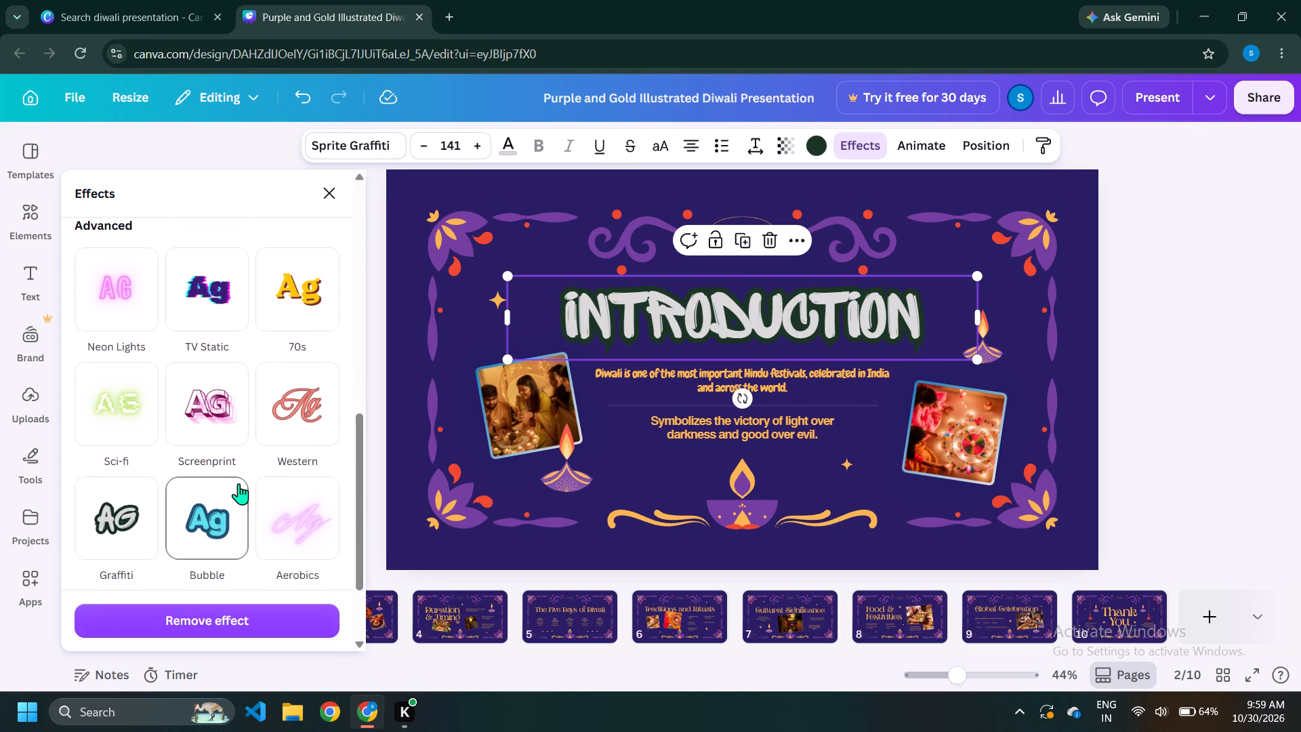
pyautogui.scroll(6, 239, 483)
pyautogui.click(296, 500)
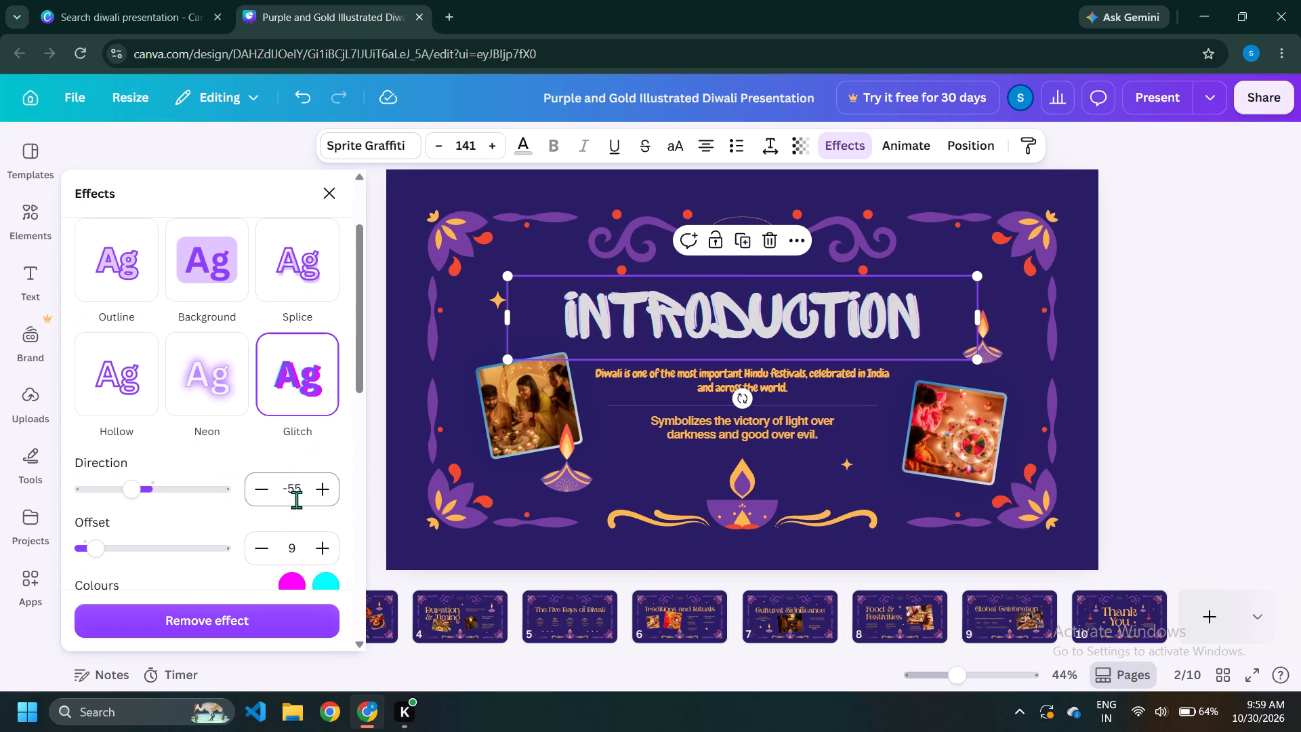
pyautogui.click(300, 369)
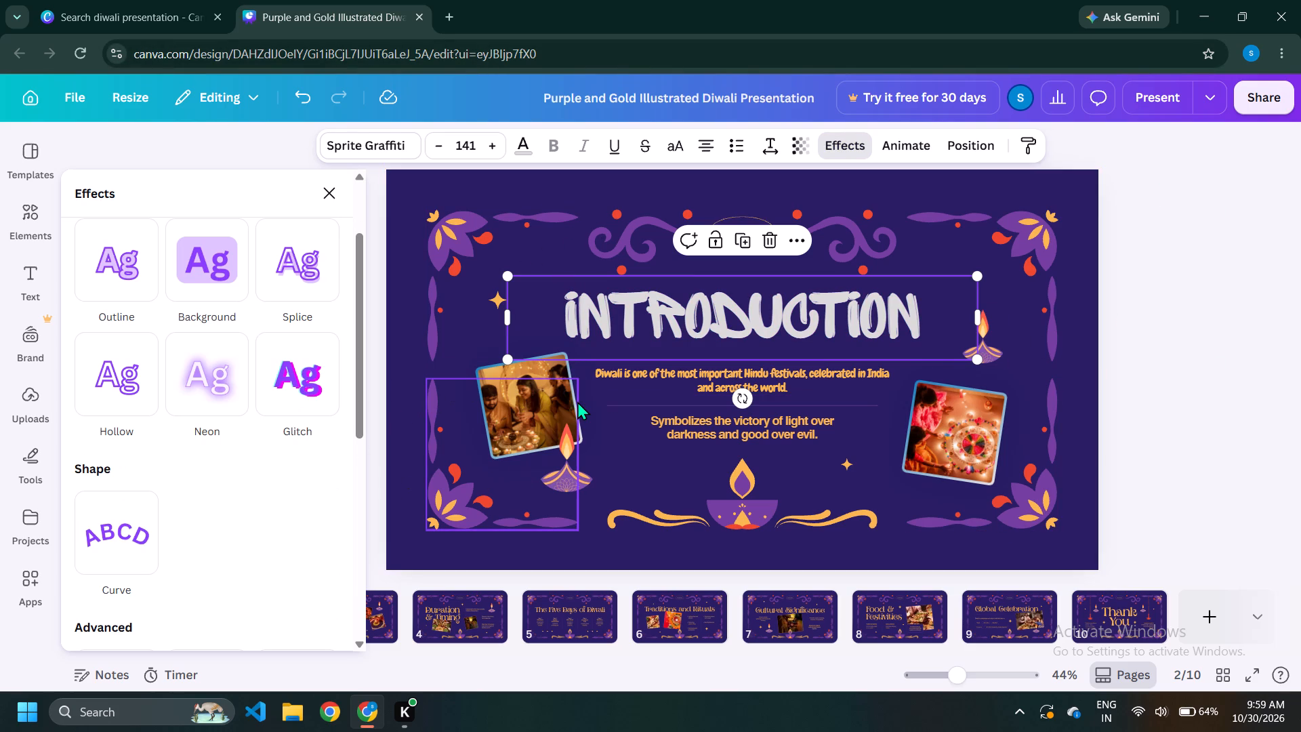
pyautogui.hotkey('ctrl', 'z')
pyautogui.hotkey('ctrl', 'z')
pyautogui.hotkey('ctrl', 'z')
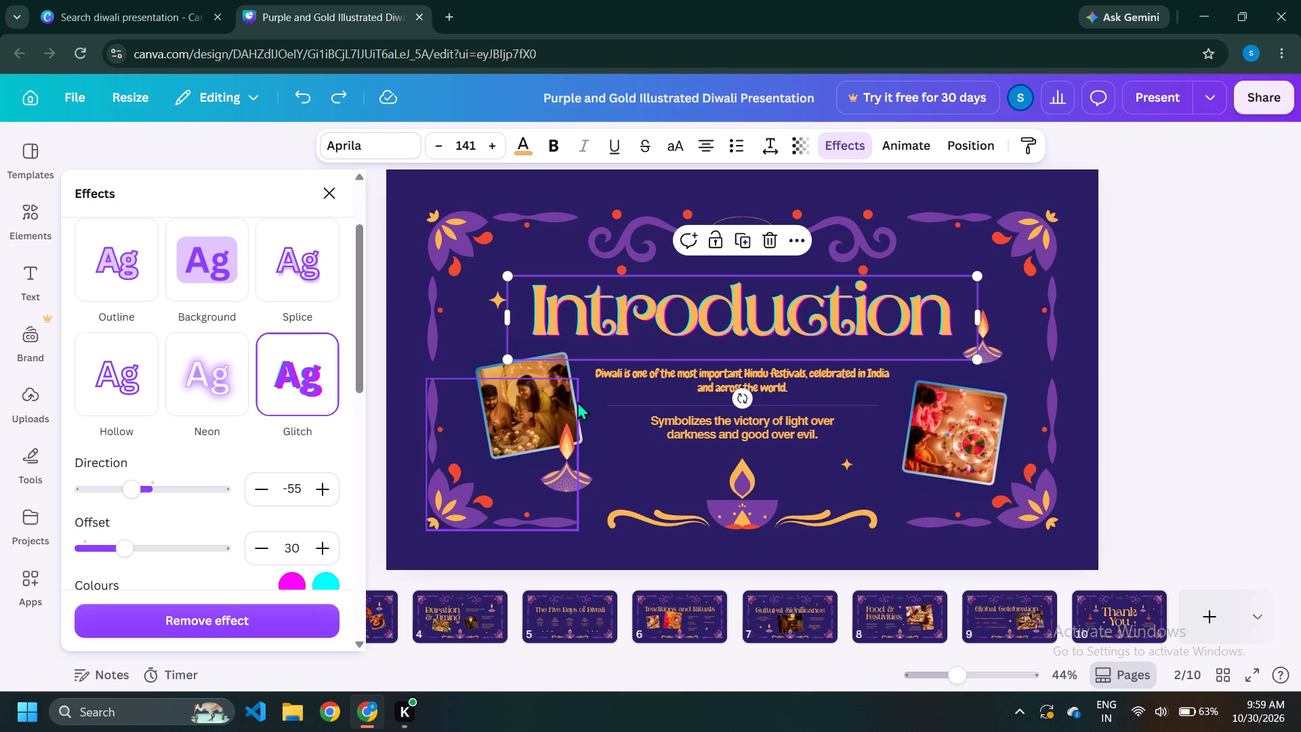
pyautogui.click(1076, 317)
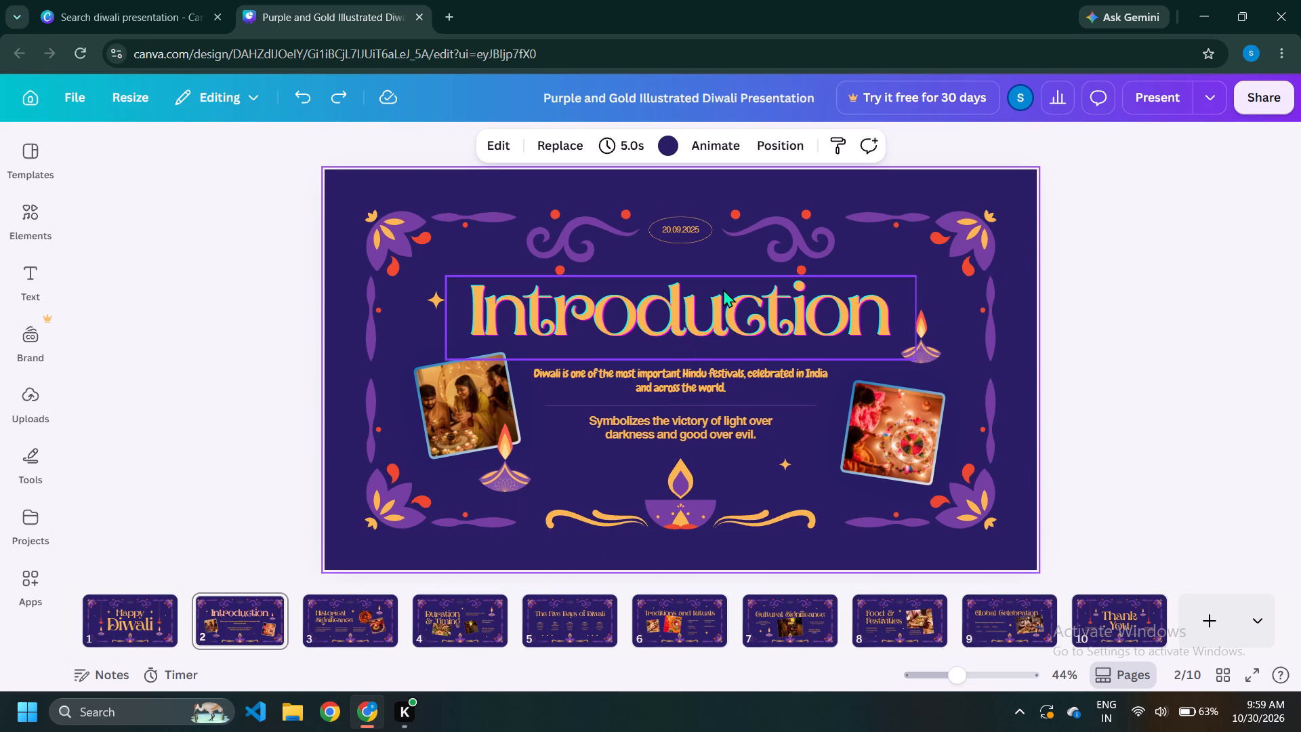
# Apply the Tumble animation to the "Introduction" heading for both enter and exit.
pyautogui.click(723, 289)
pyautogui.click(905, 146)
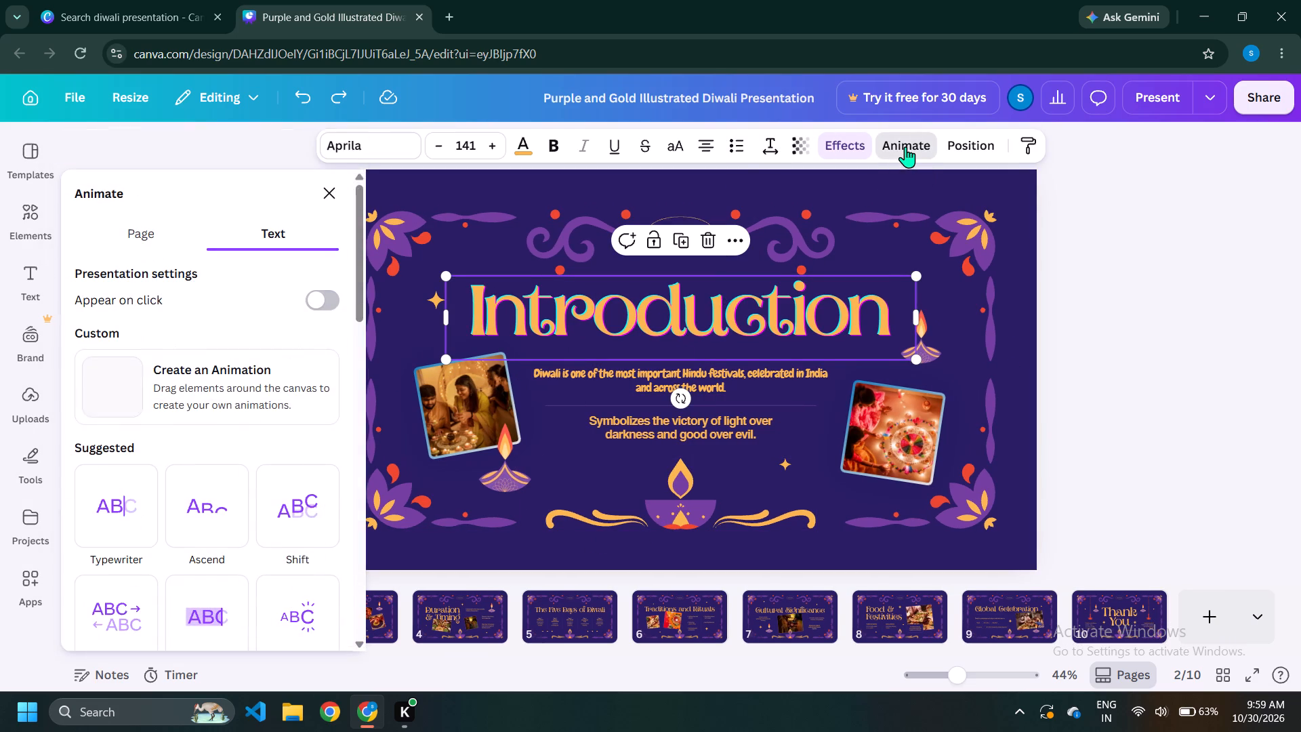
pyautogui.scroll(-8, 301, 407)
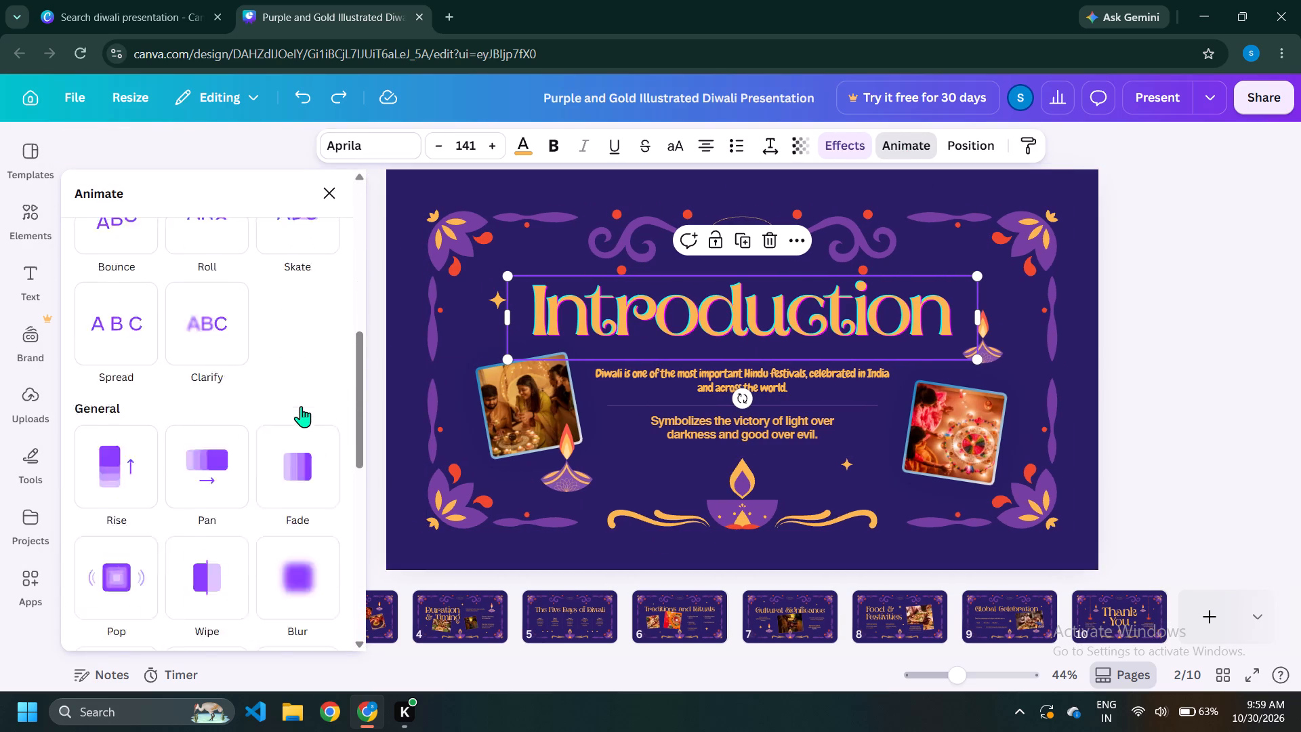
pyautogui.scroll(-3, 300, 428)
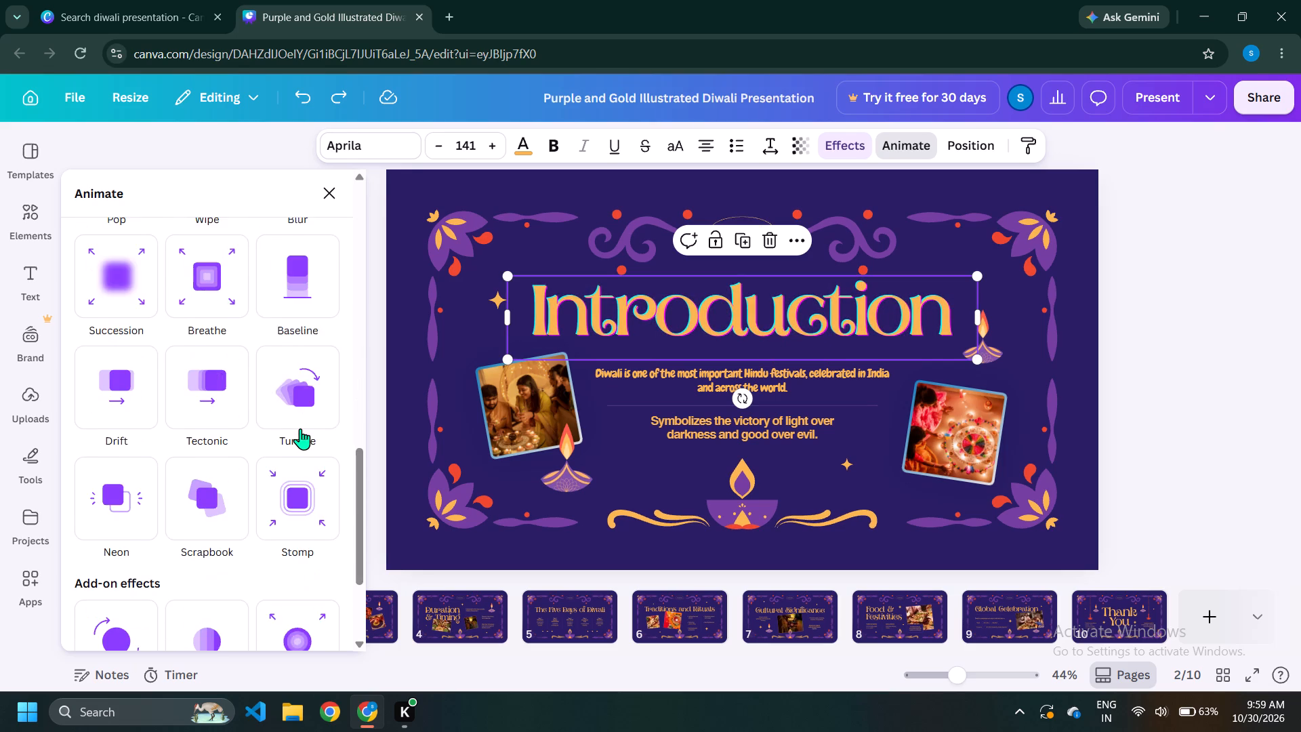
pyautogui.scroll(-2, 300, 428)
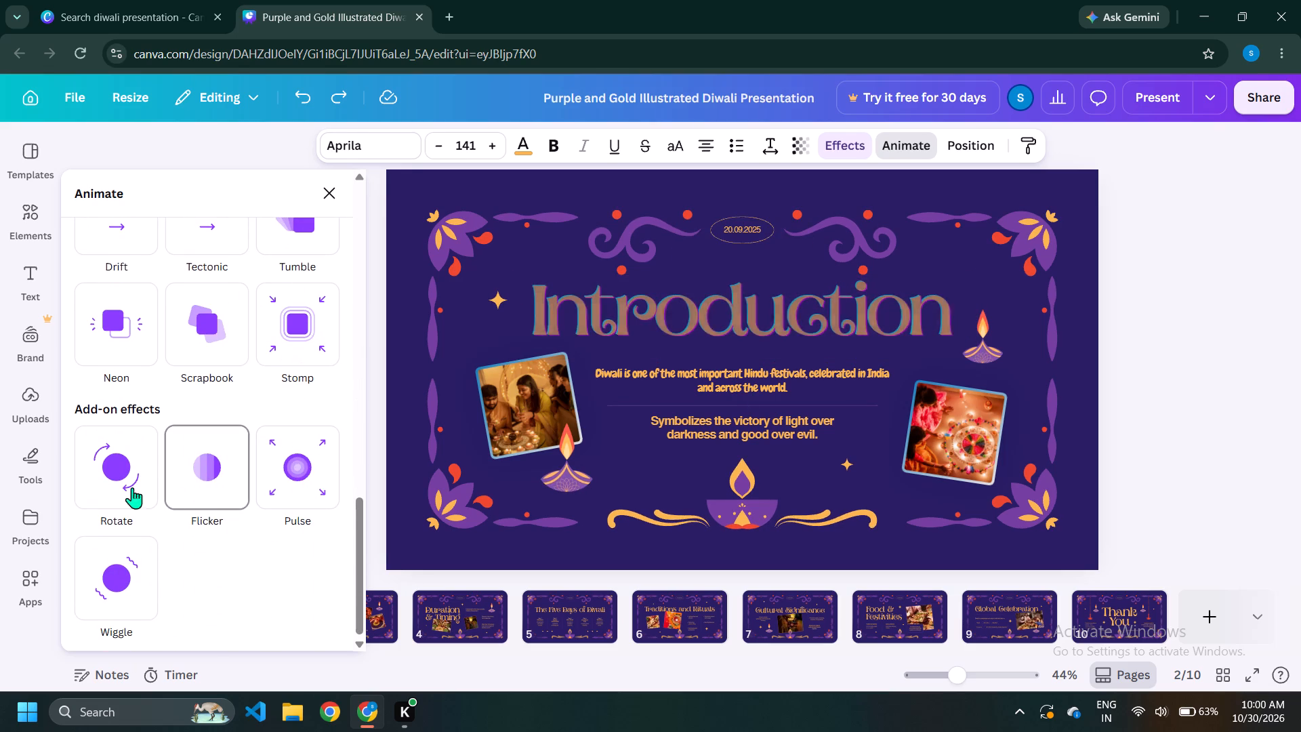
pyautogui.scroll(-4, 195, 443)
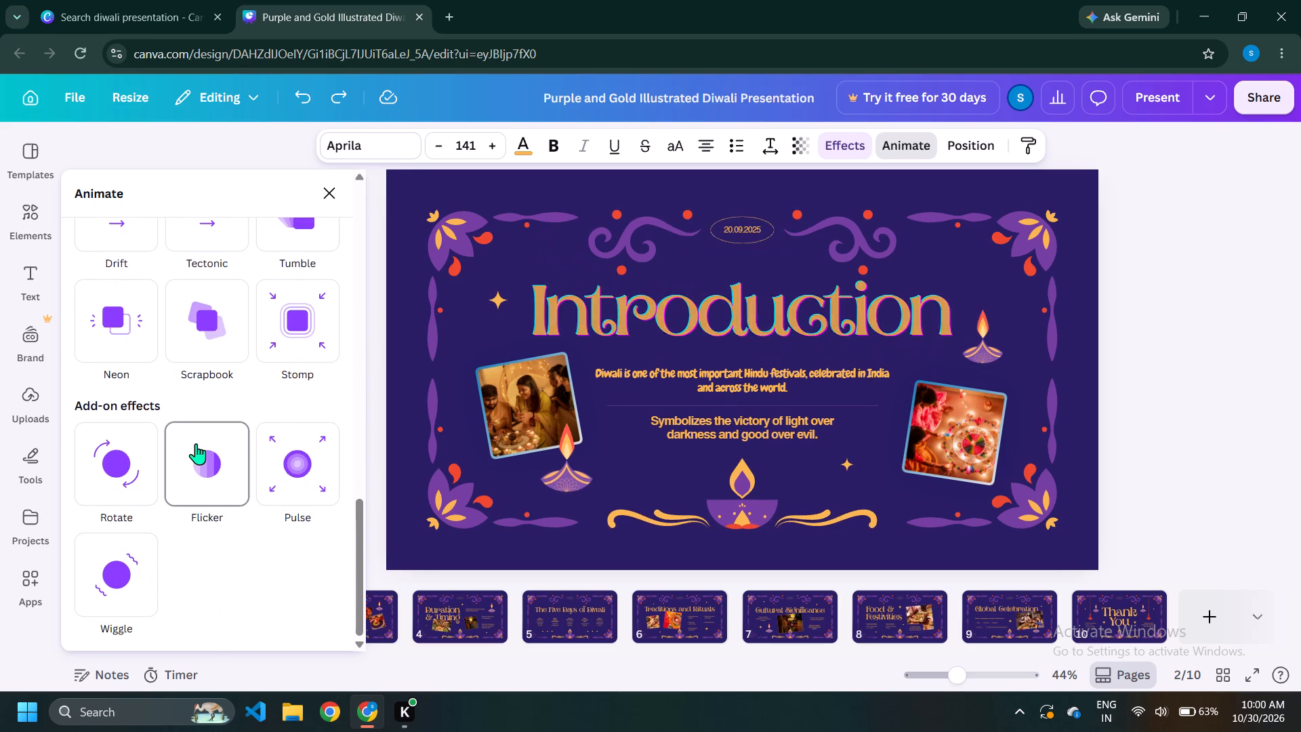
pyautogui.scroll(3, 196, 443)
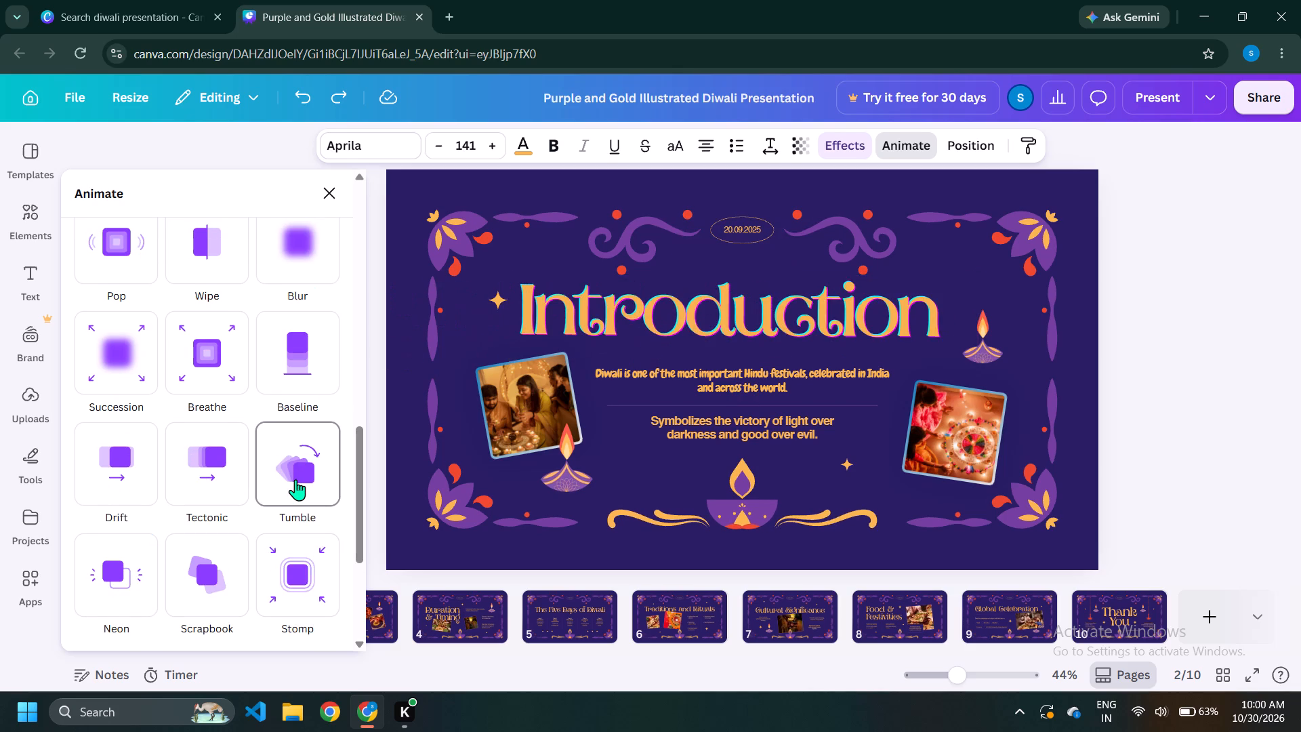
pyautogui.click(295, 479)
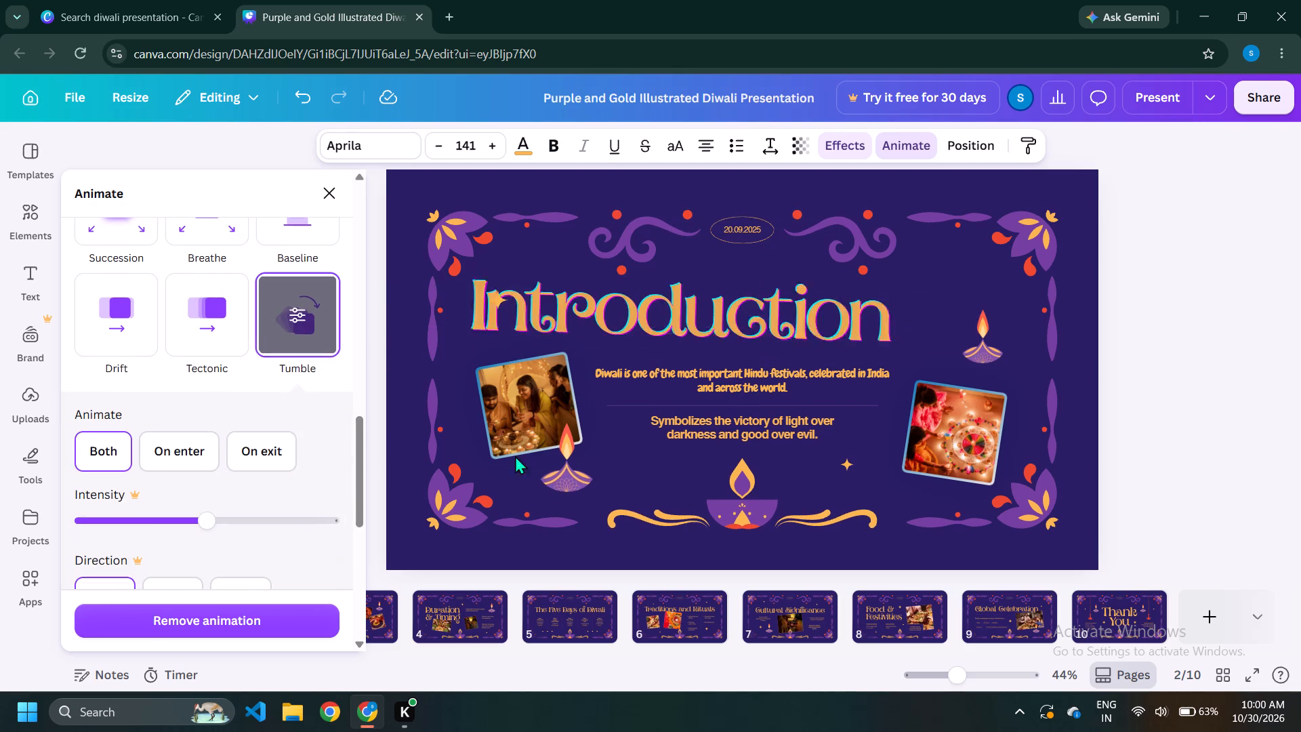
pyautogui.click(712, 422)
# Apply the Rotate add-on effect and the Pop animation to the photo of people around lamps, after trying Photo Flow and Drift.
pyautogui.click(501, 398)
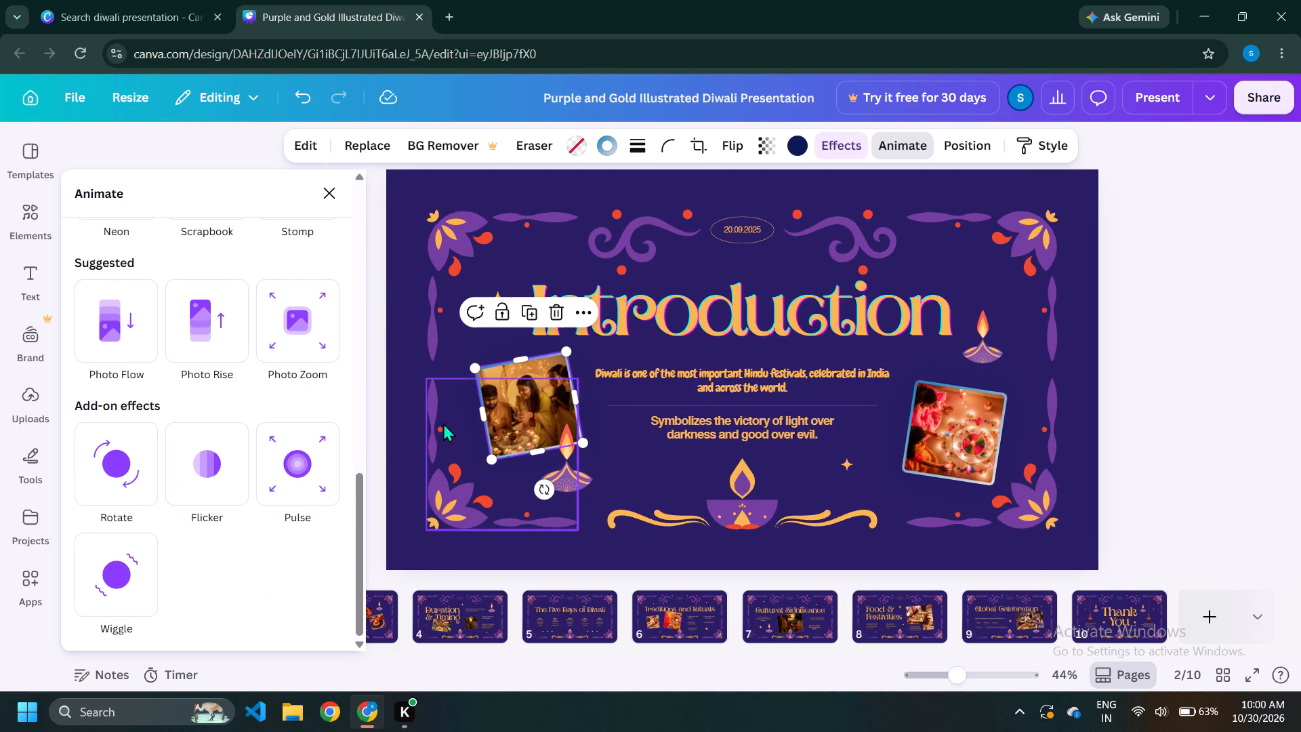
pyautogui.click(110, 487)
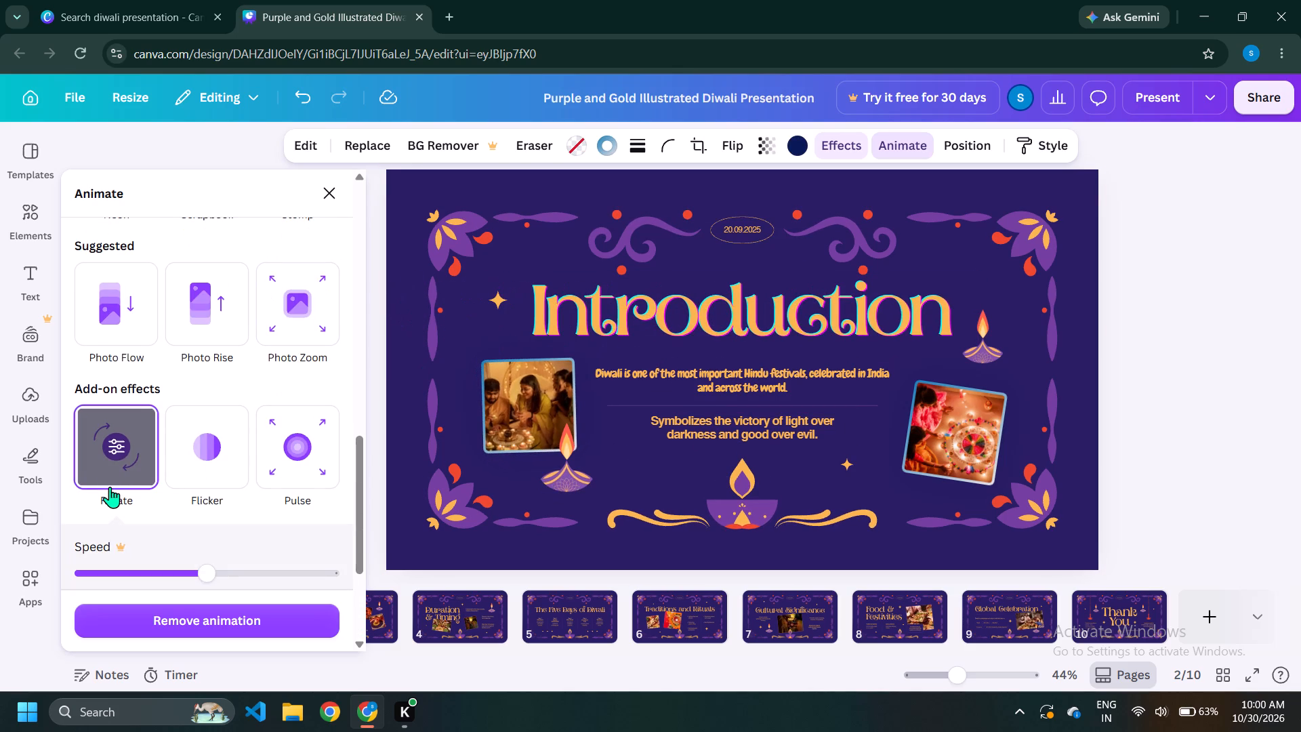
pyautogui.click(107, 297)
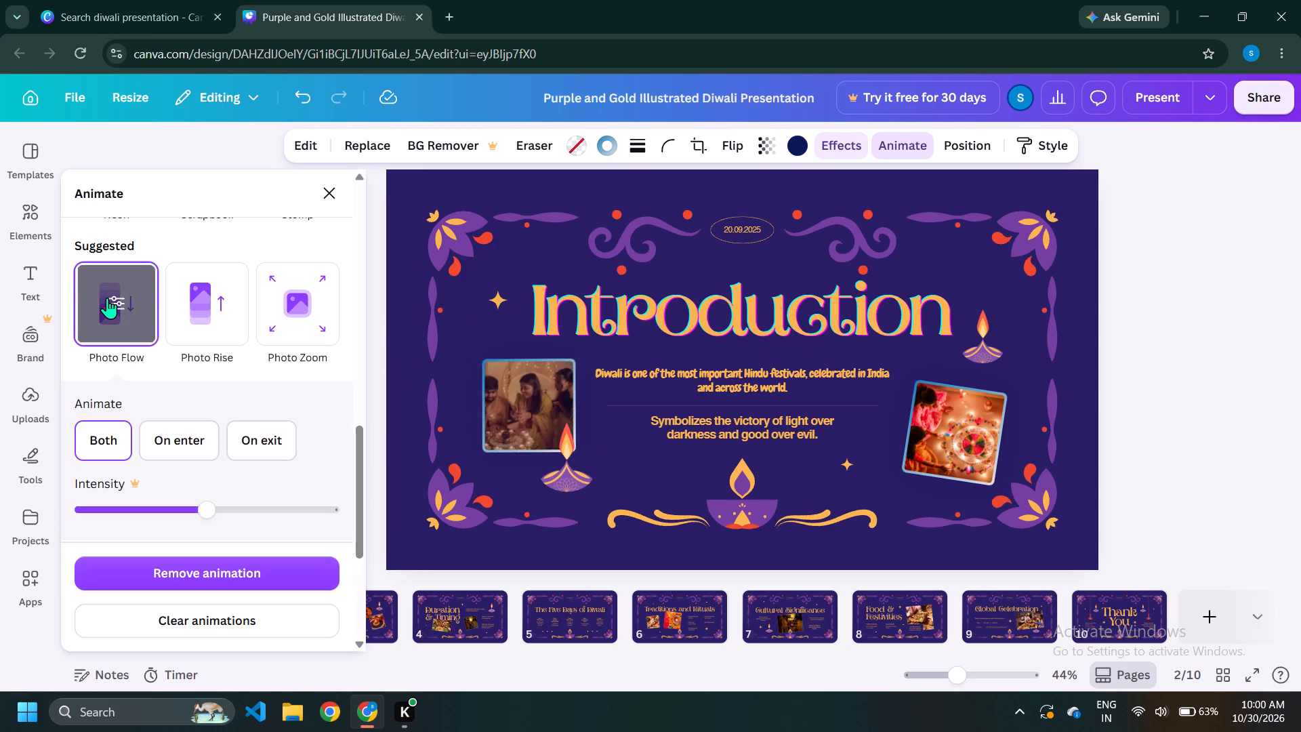
pyautogui.scroll(3, 192, 333)
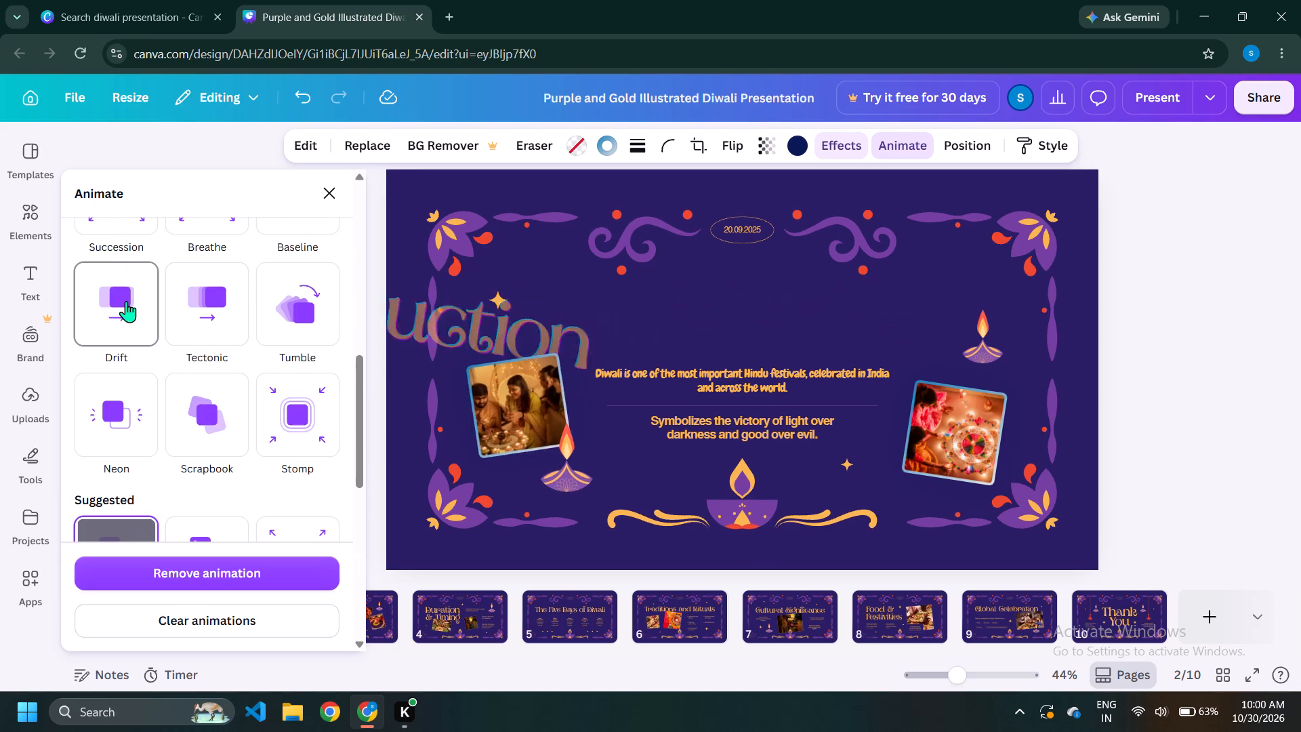
pyautogui.click(126, 301)
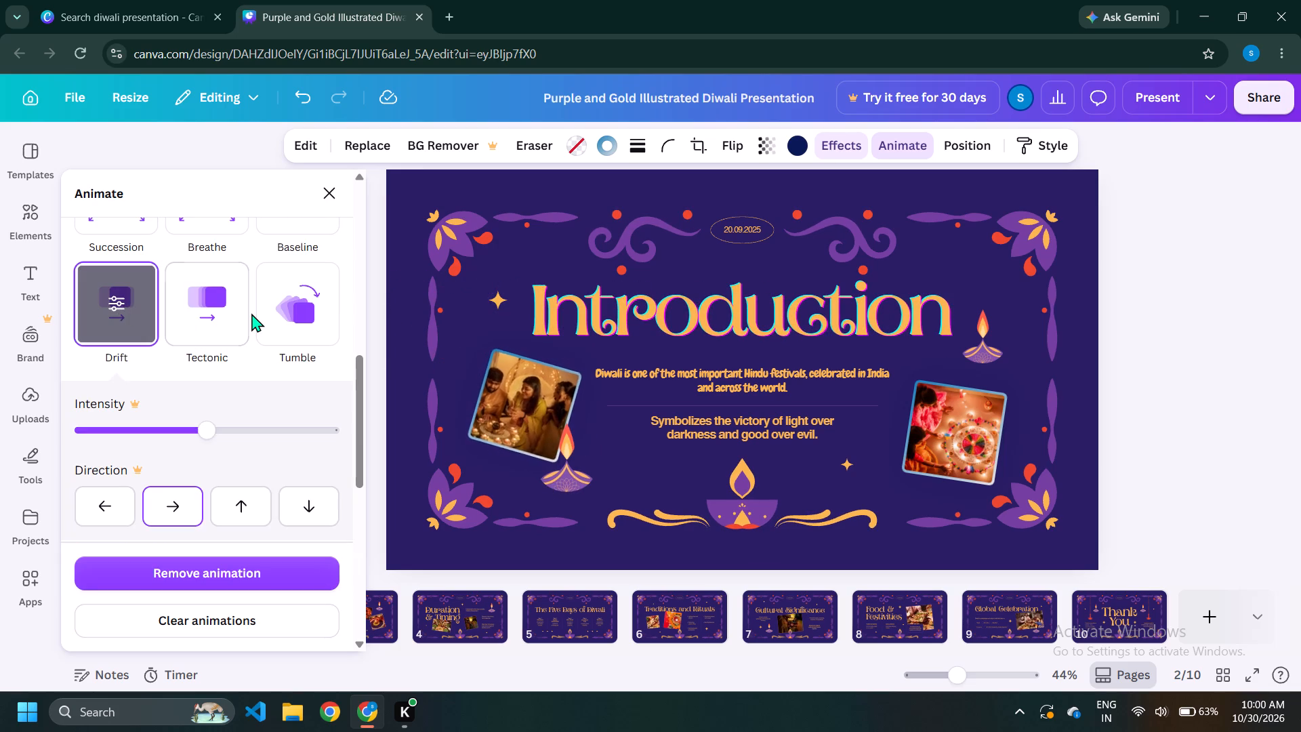
pyautogui.scroll(6, 253, 314)
pyautogui.scroll(-2, 253, 314)
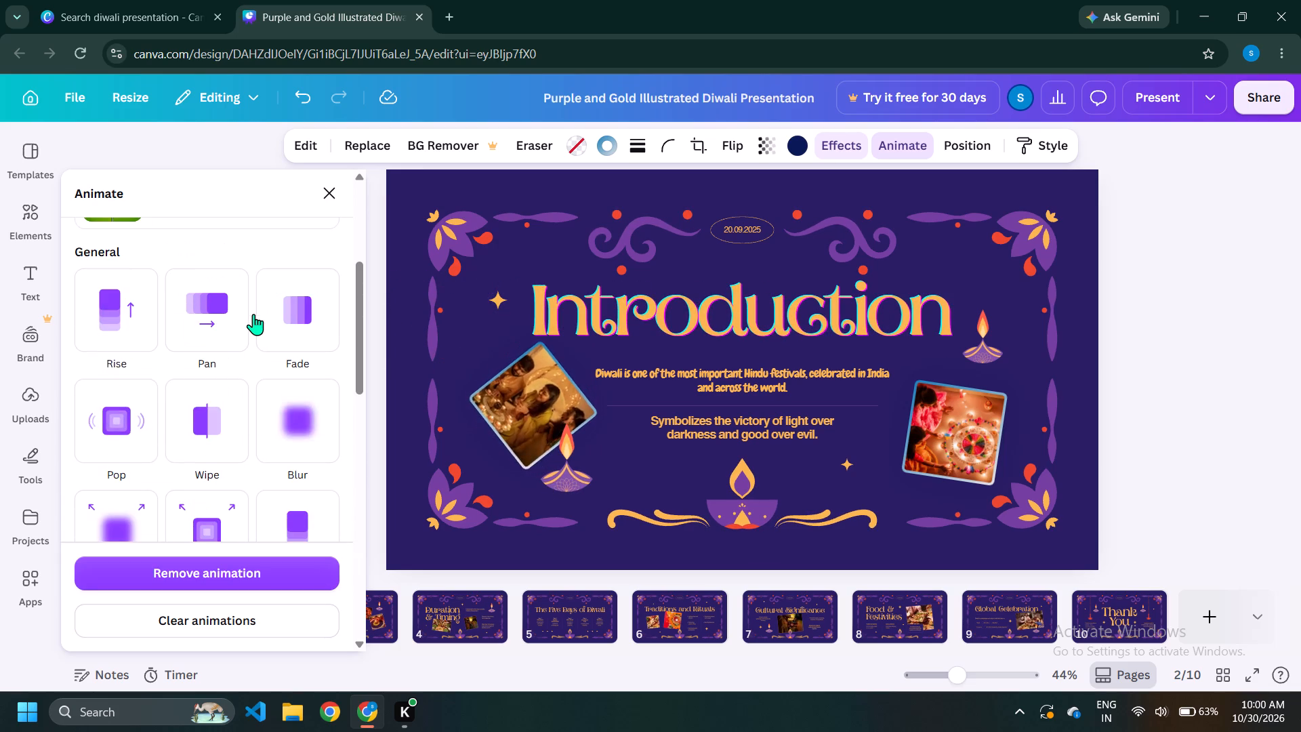
pyautogui.click(123, 413)
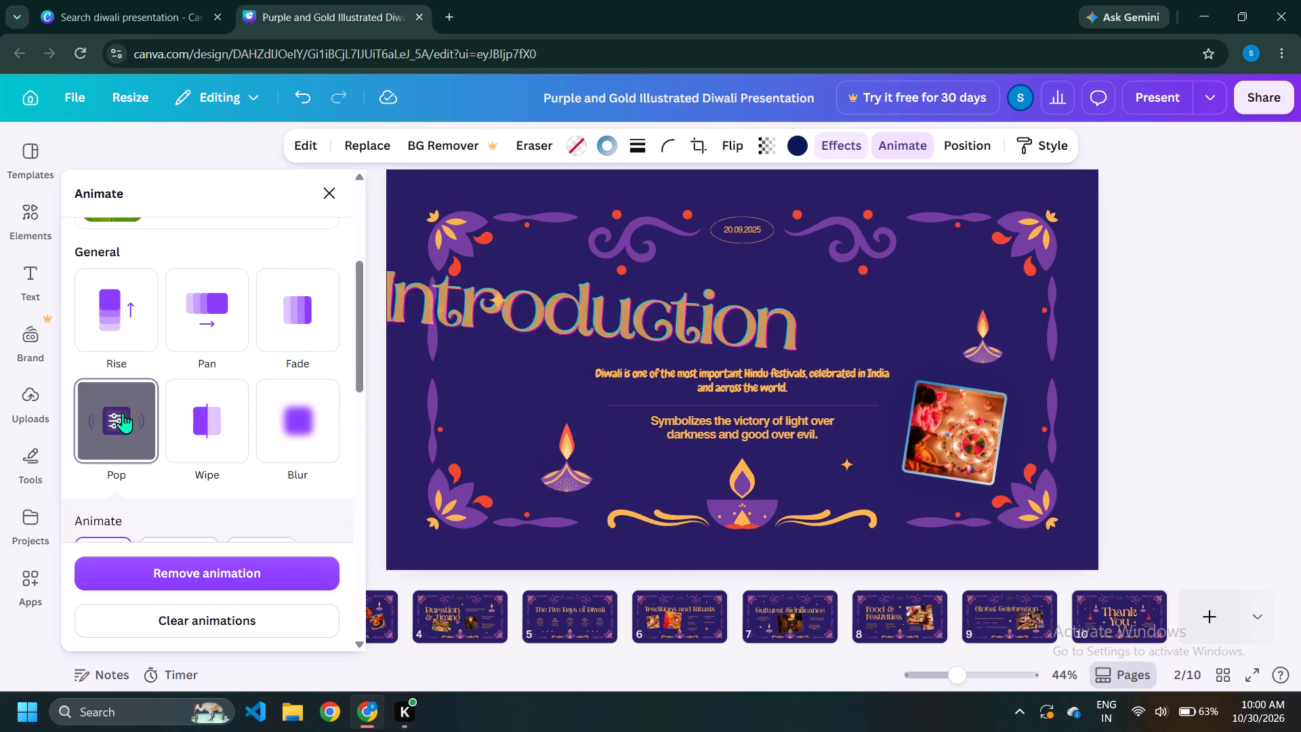
# Apply the Pop animation to the rangoli photo on the "Introduction" page for both enter and exit.
pyautogui.click(931, 418)
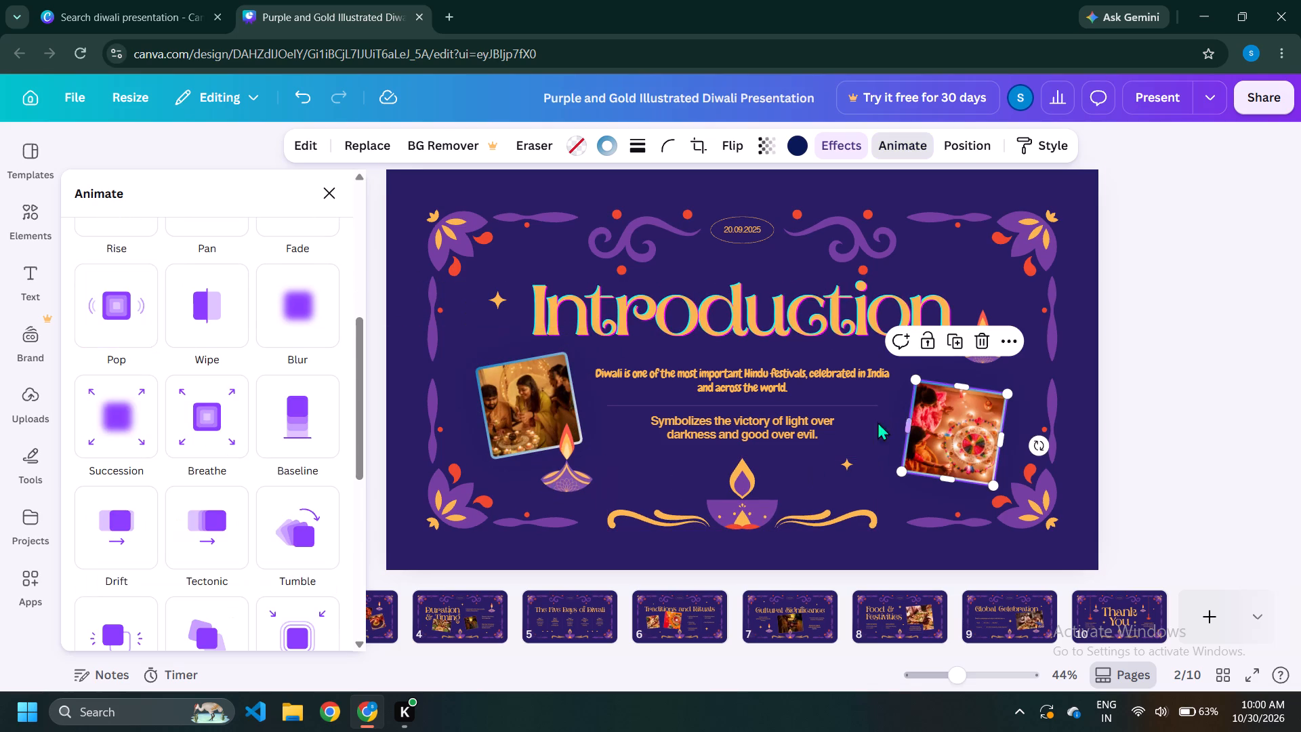
pyautogui.click(121, 323)
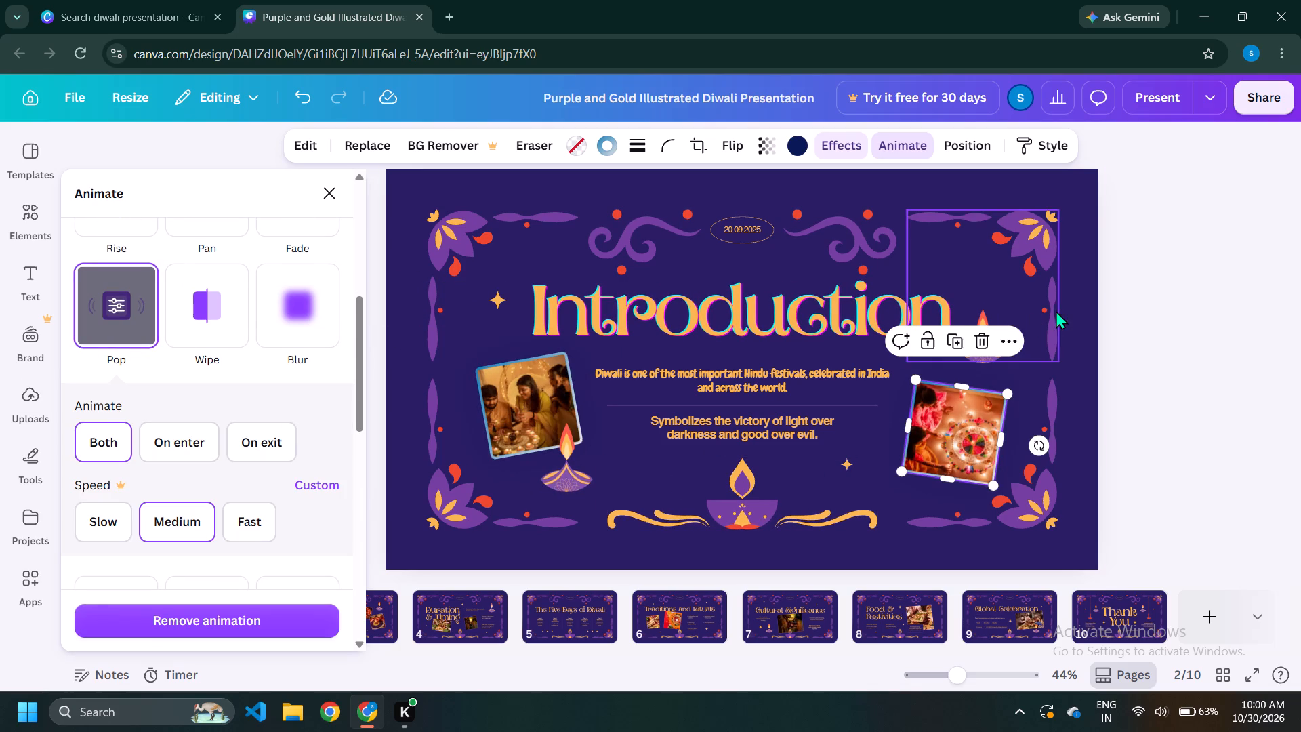
pyautogui.click(1237, 312)
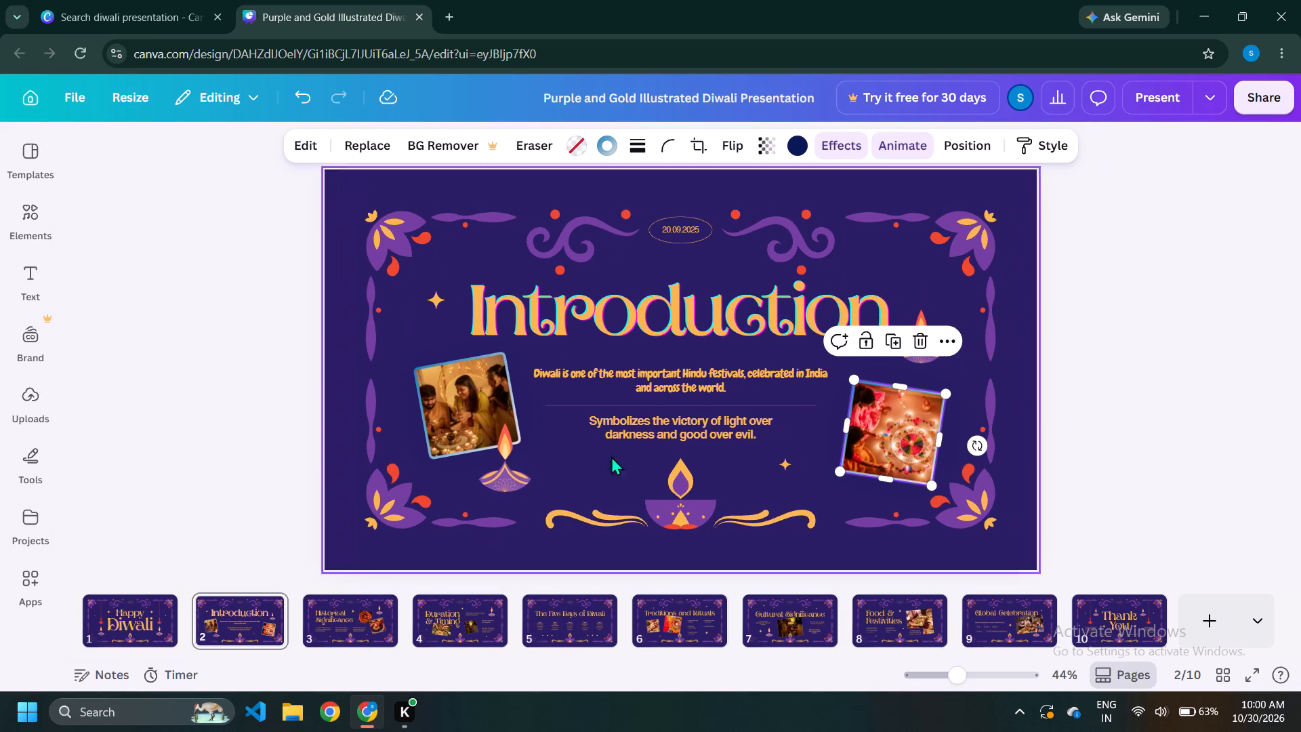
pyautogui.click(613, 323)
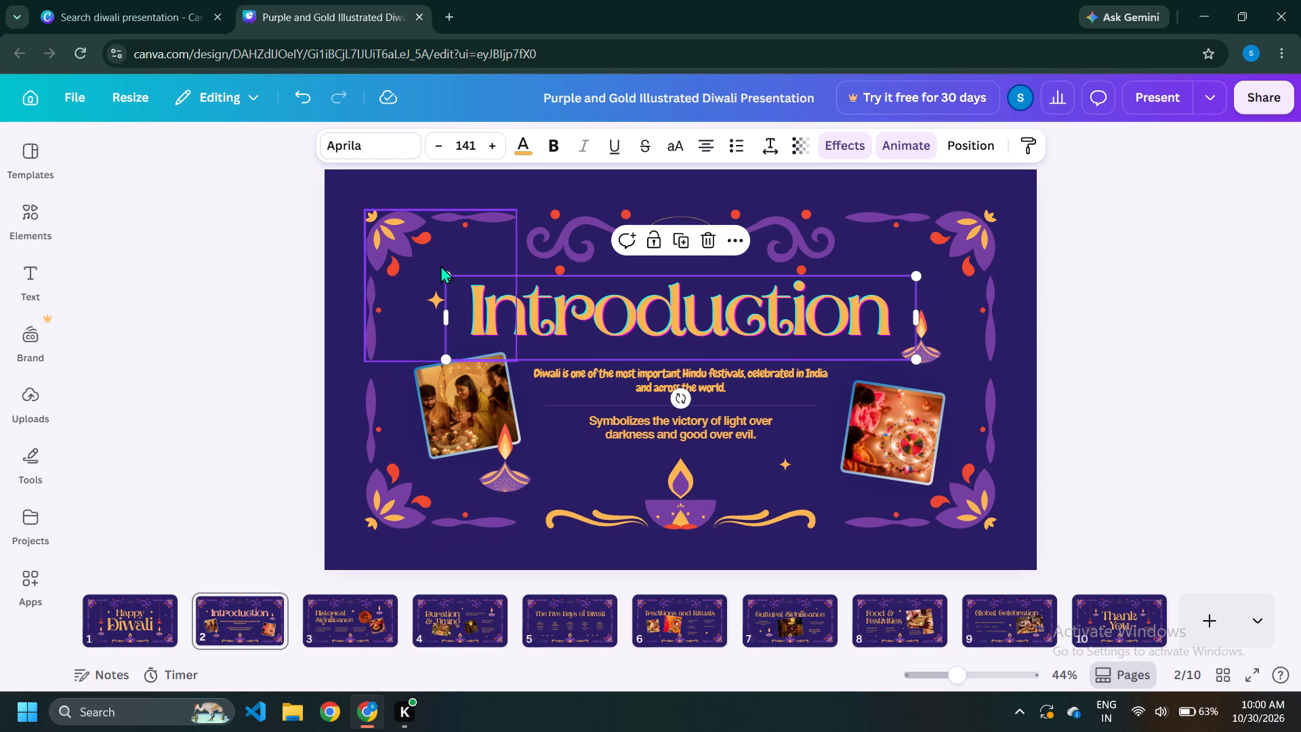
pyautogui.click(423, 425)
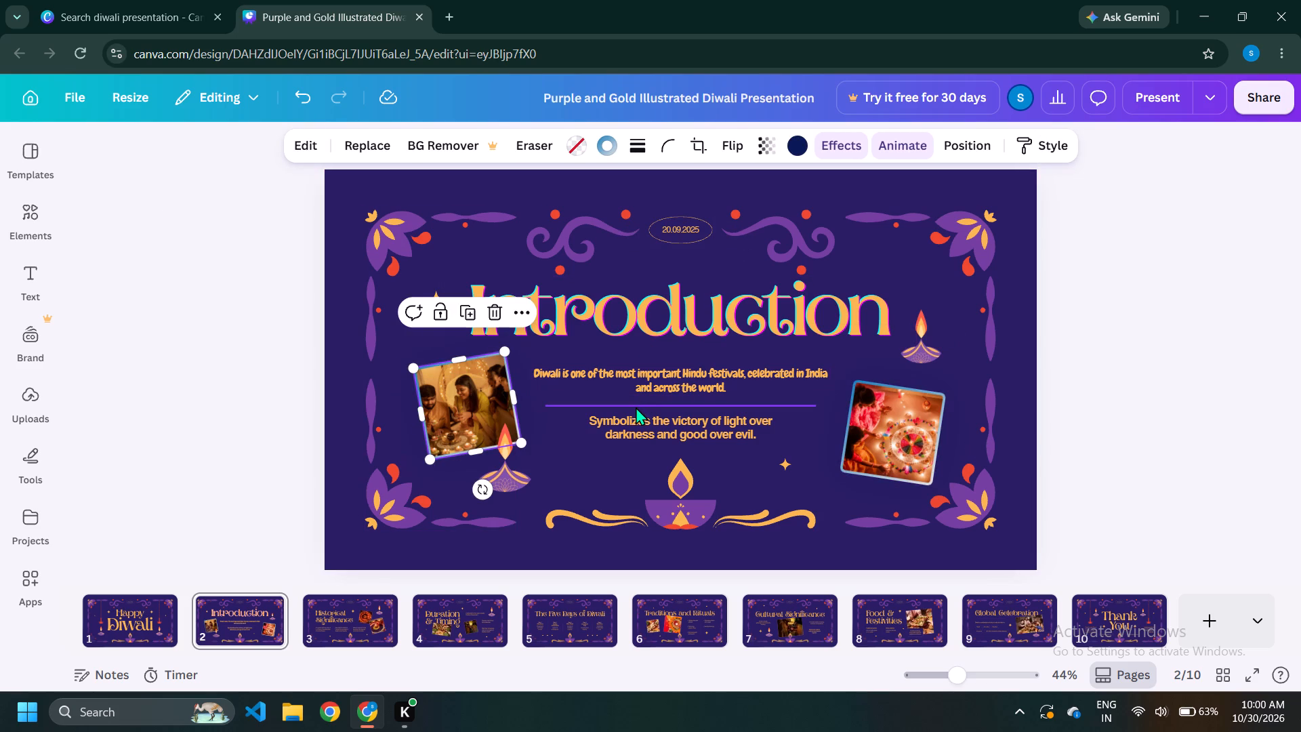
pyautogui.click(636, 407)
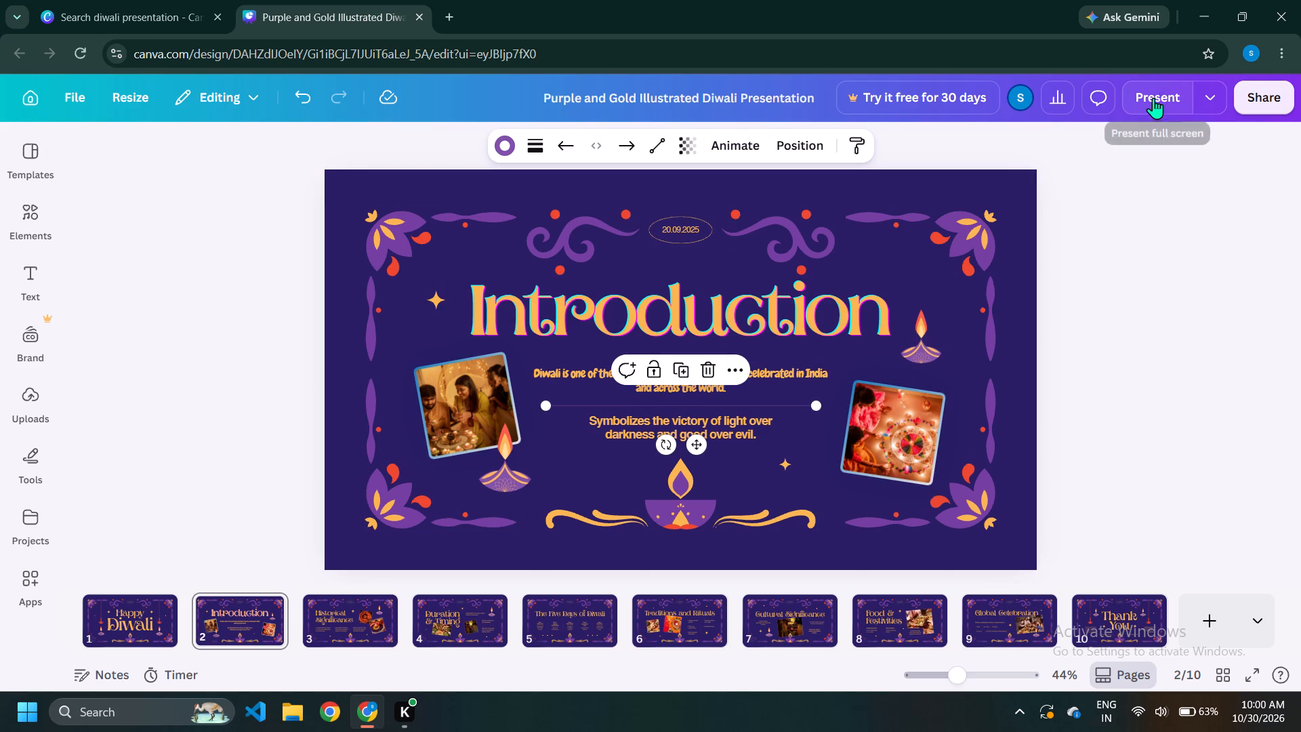
# Preview the presentation in full screen from the "Introduction" page, advance to the "Duration & Timing" page, and exit.
pyautogui.click(1161, 90)
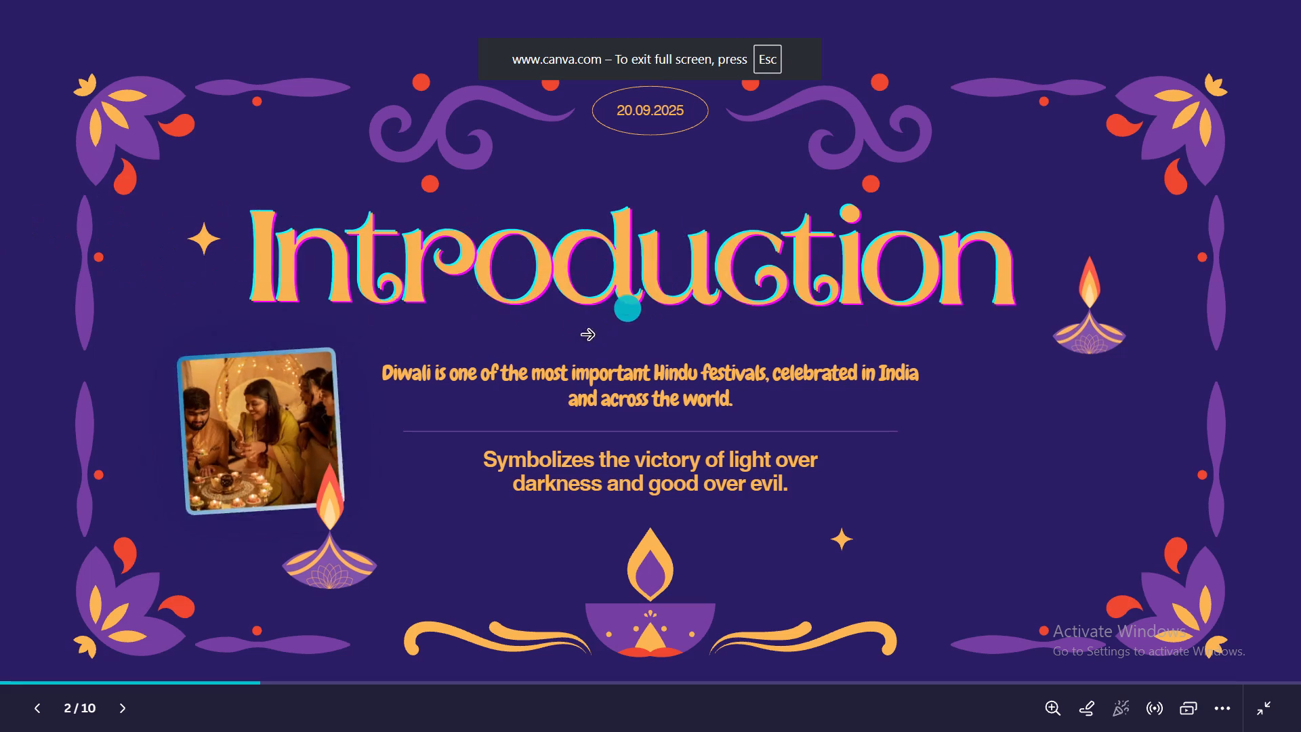
pyautogui.press('space')
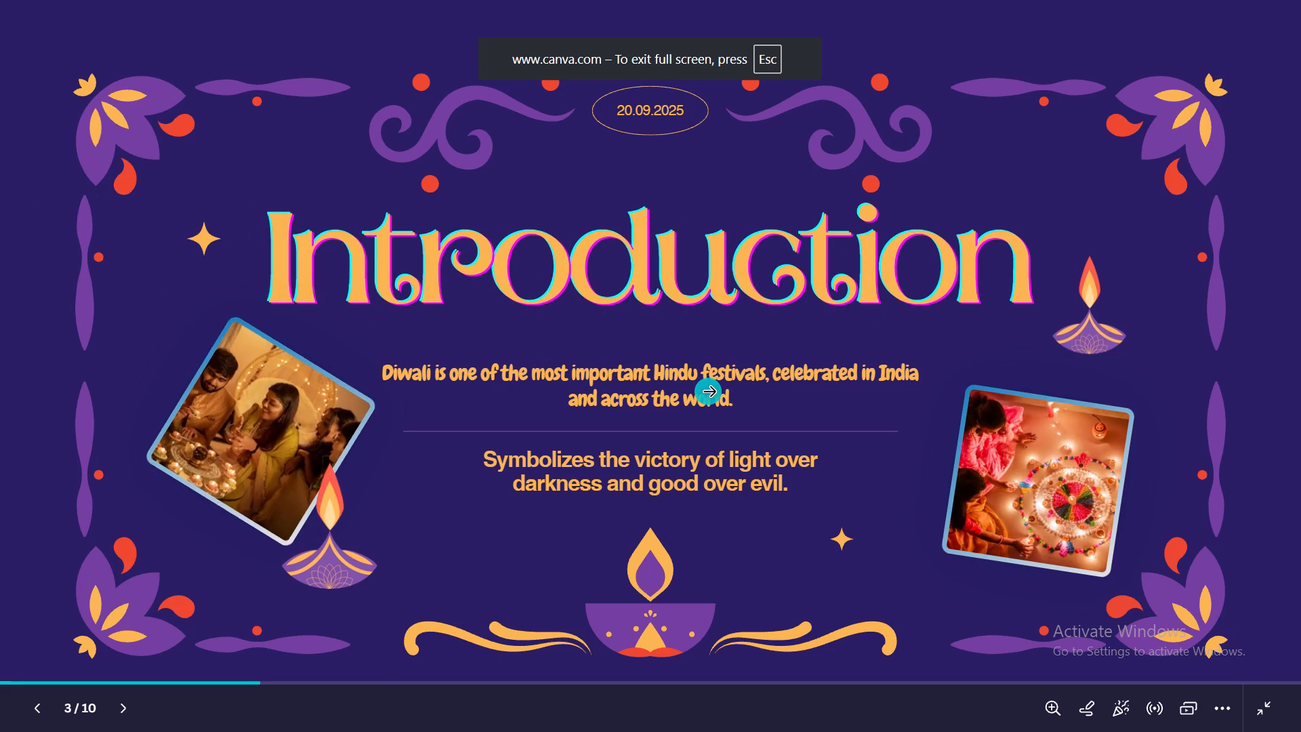
pyautogui.click(709, 392)
pyautogui.press('Escape')
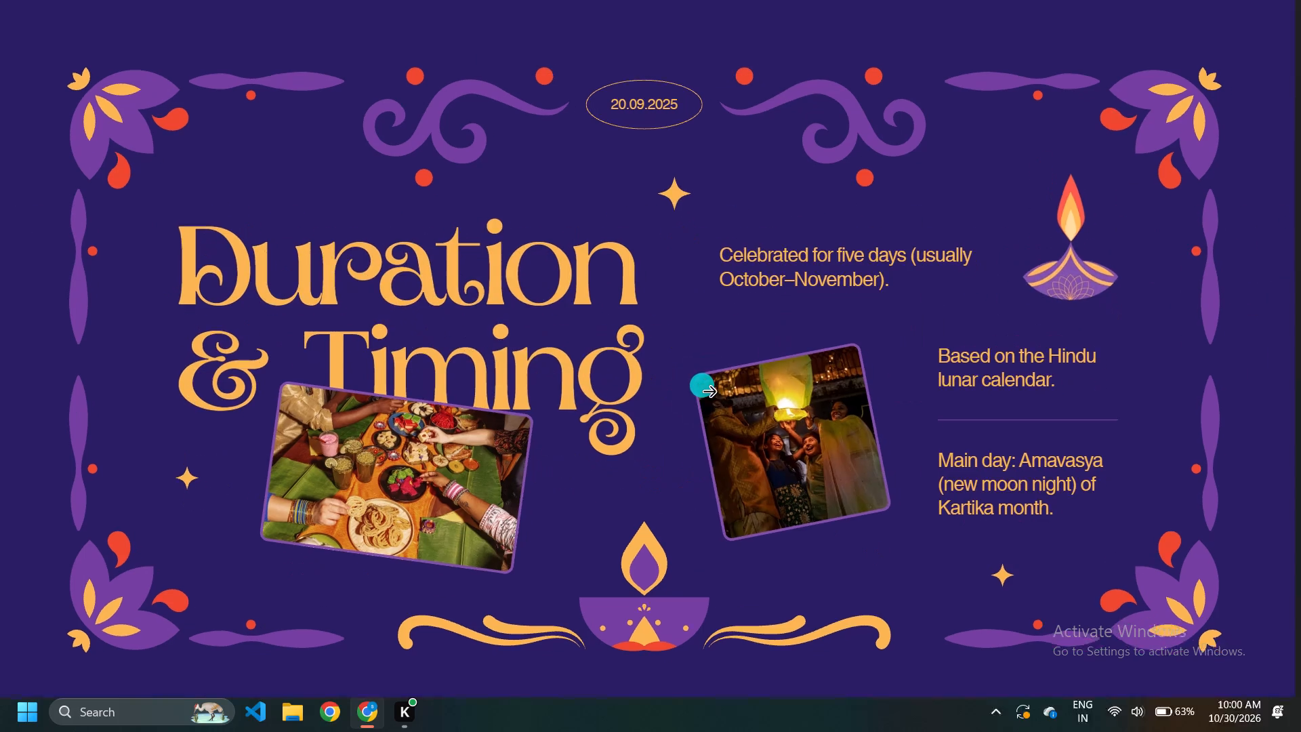
# Apply the Roll animation to the "Historical Significance" heading on page 3 for both enter and exit.
pyautogui.click(342, 619)
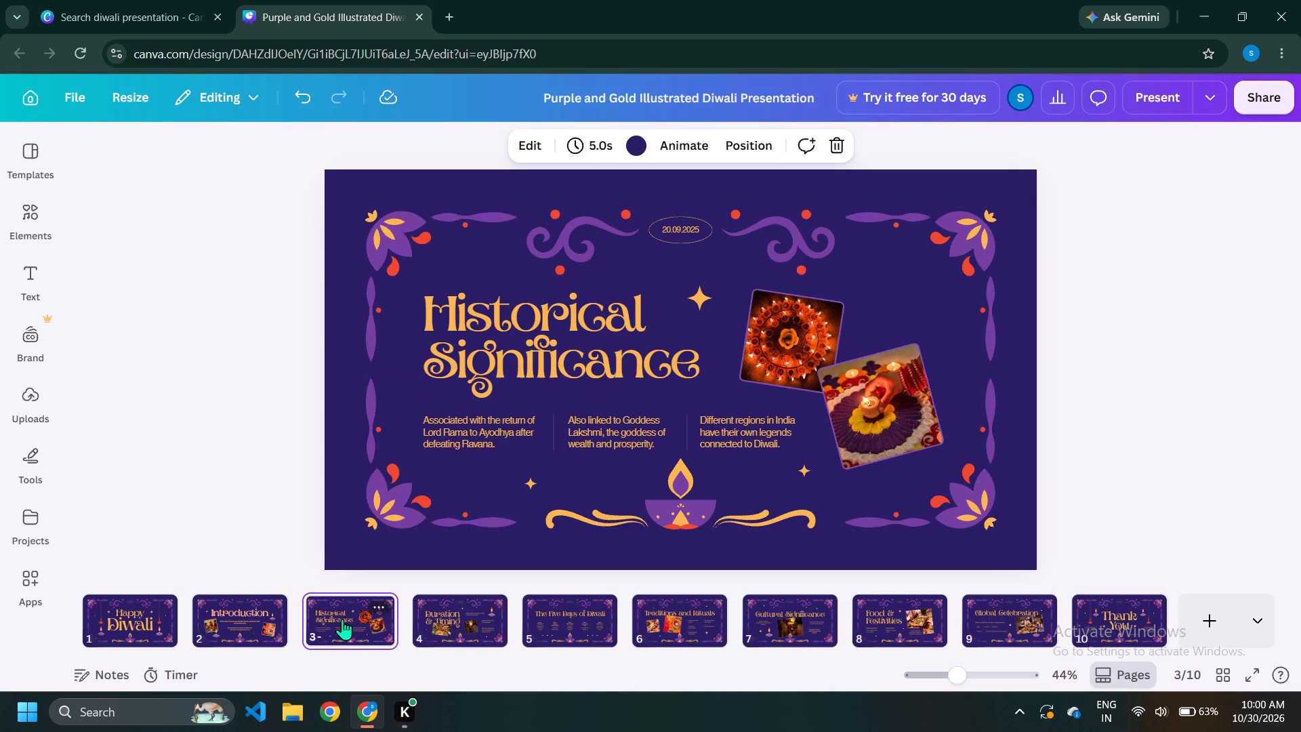
pyautogui.click(562, 329)
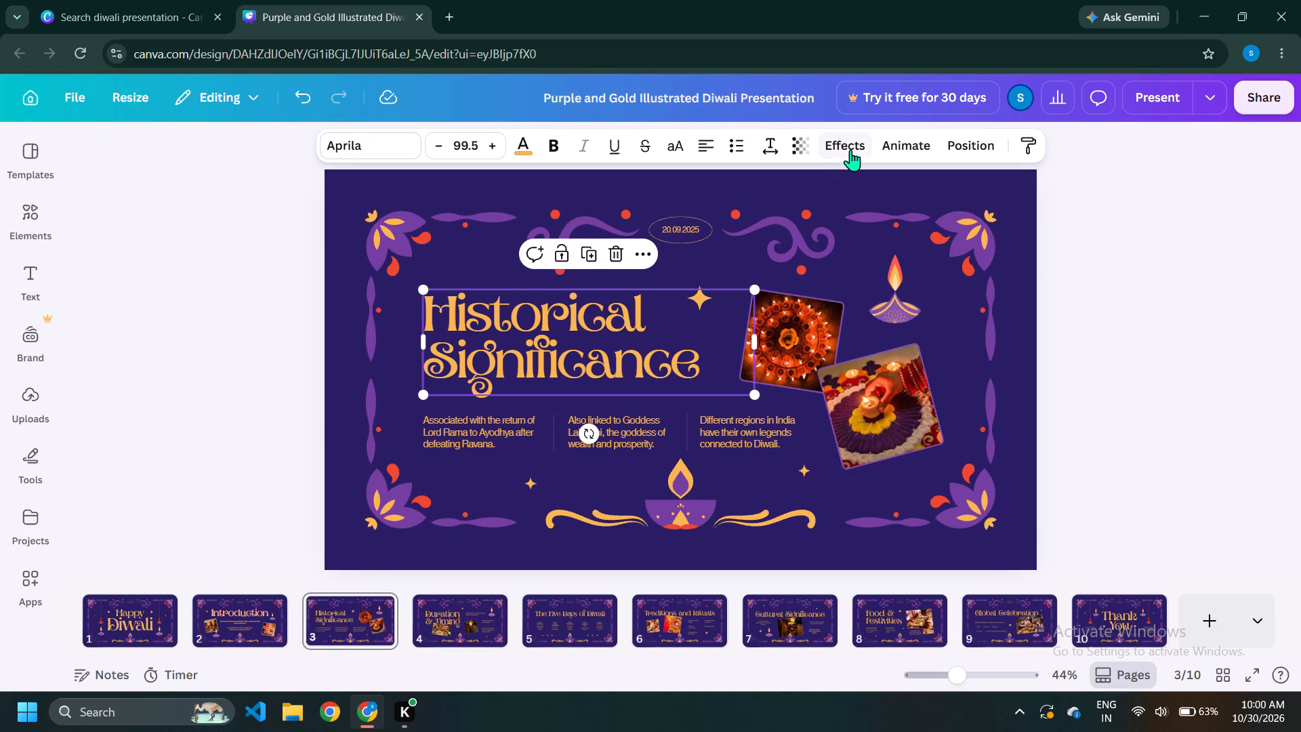
pyautogui.click(909, 144)
pyautogui.scroll(-3, 134, 428)
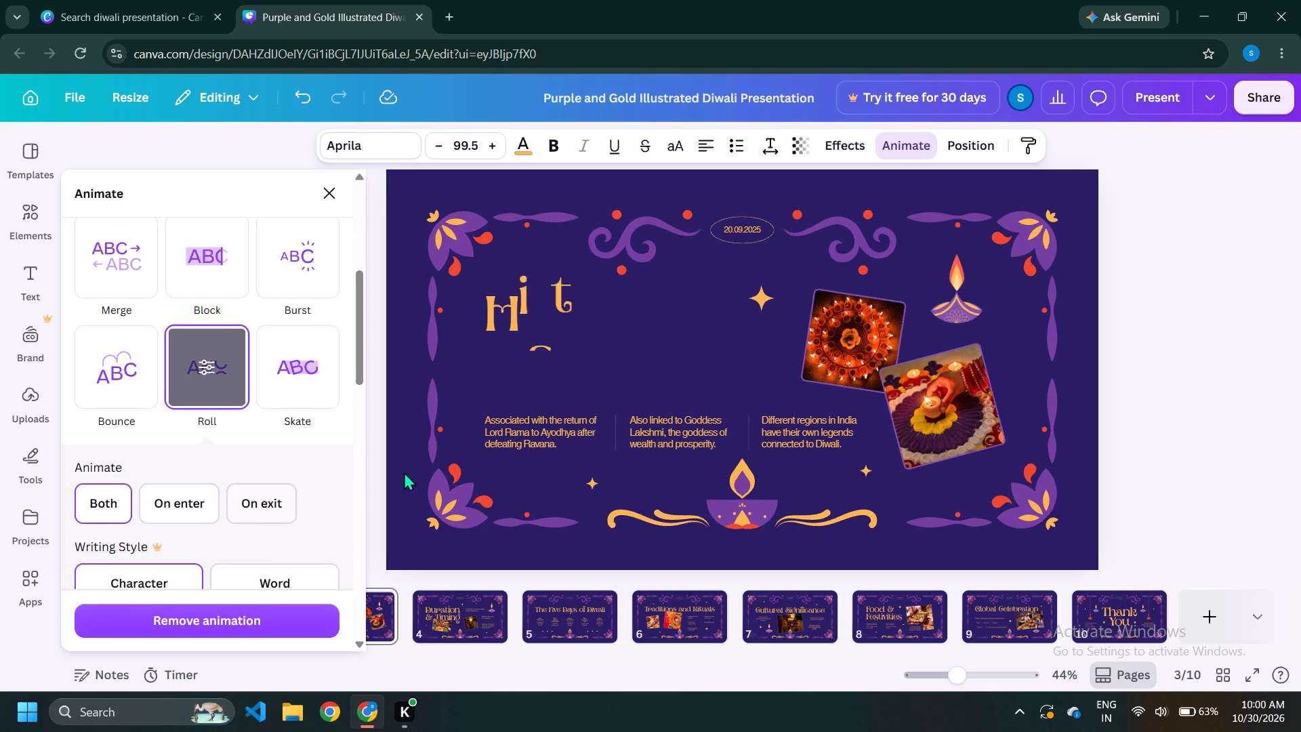
# Apply the Midnight effect to the upper photo showing a circle of lit diyas on the "Historical Significance" page.
pyautogui.click(586, 423)
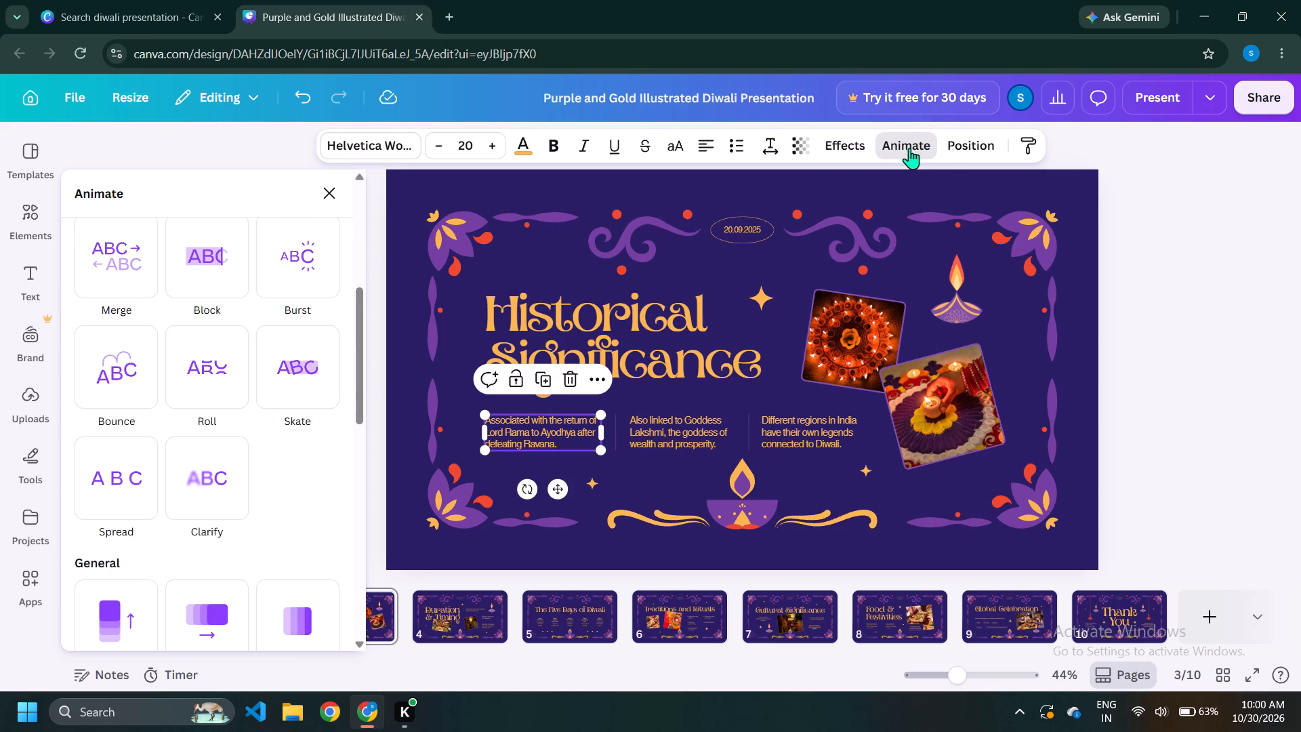
pyautogui.click(852, 339)
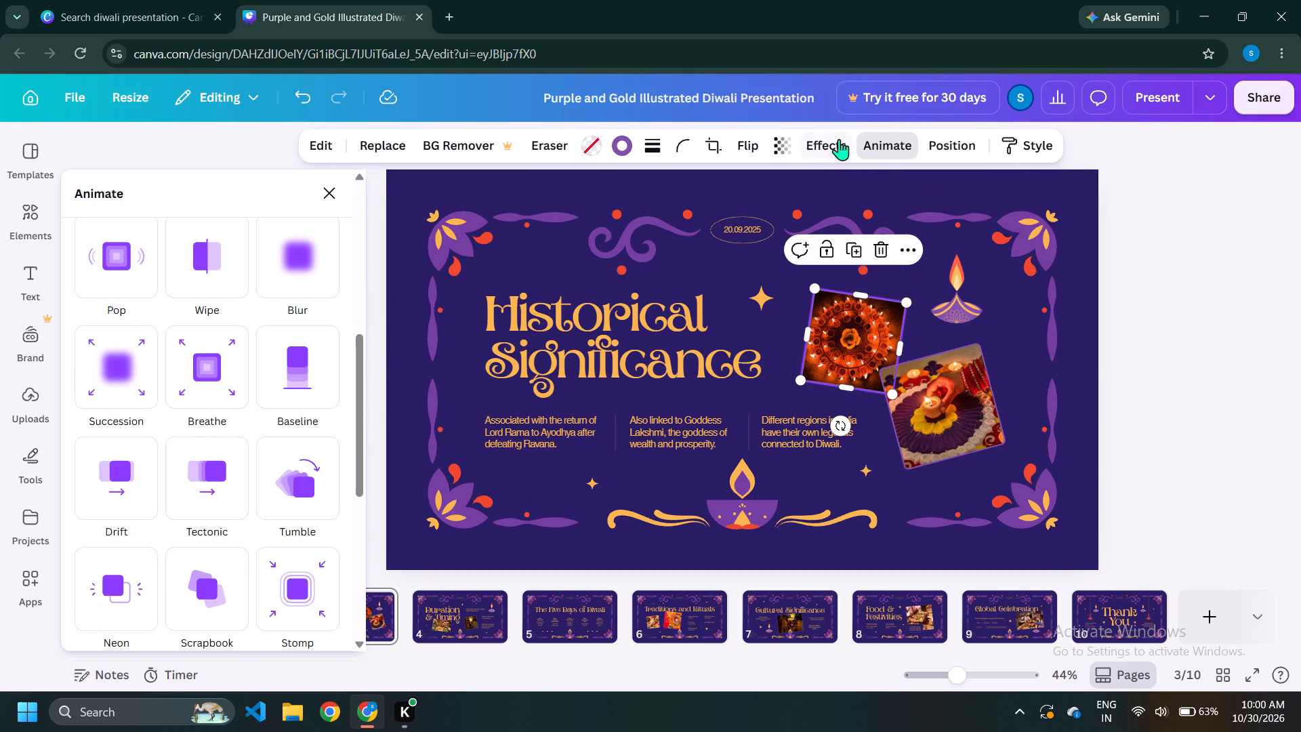
pyautogui.click(838, 139)
pyautogui.scroll(-5, 81, 443)
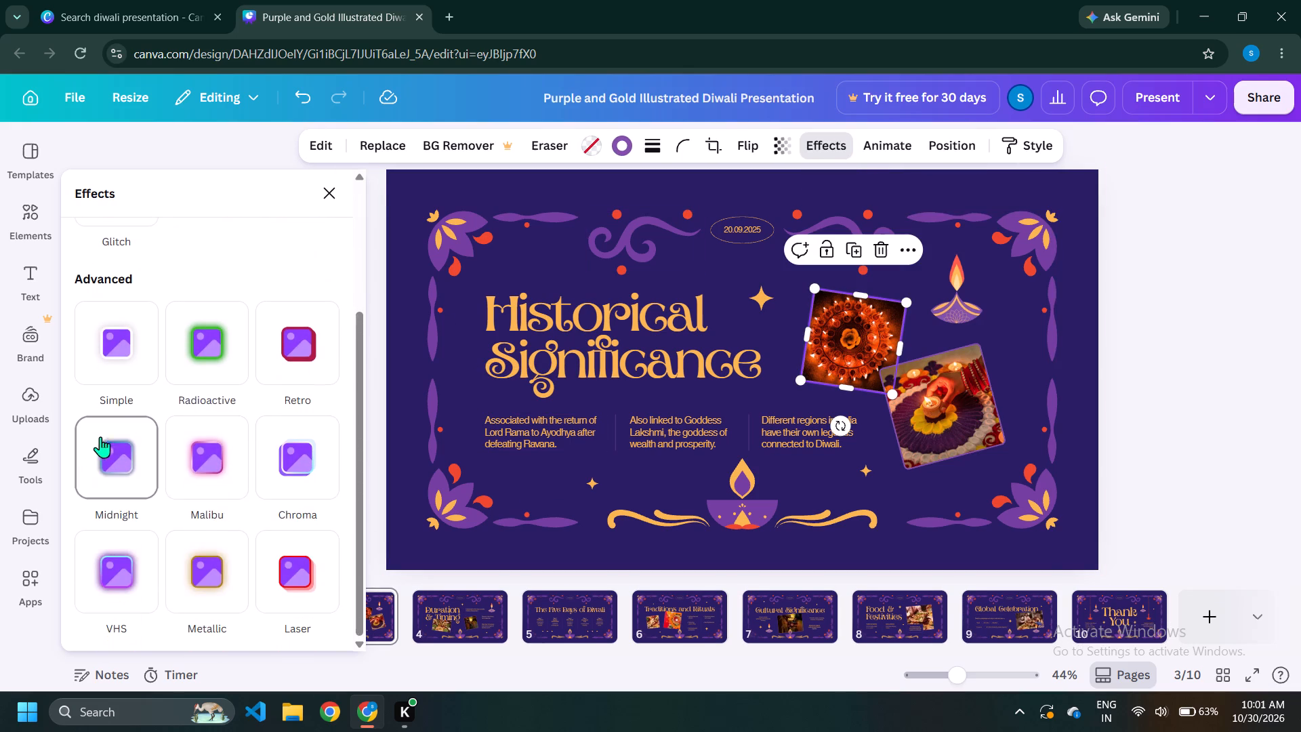
pyautogui.click(128, 453)
# Apply the Midnight effect to the lower photo of a hand placing a diya on the "Historical Significance" page.
pyautogui.click(962, 425)
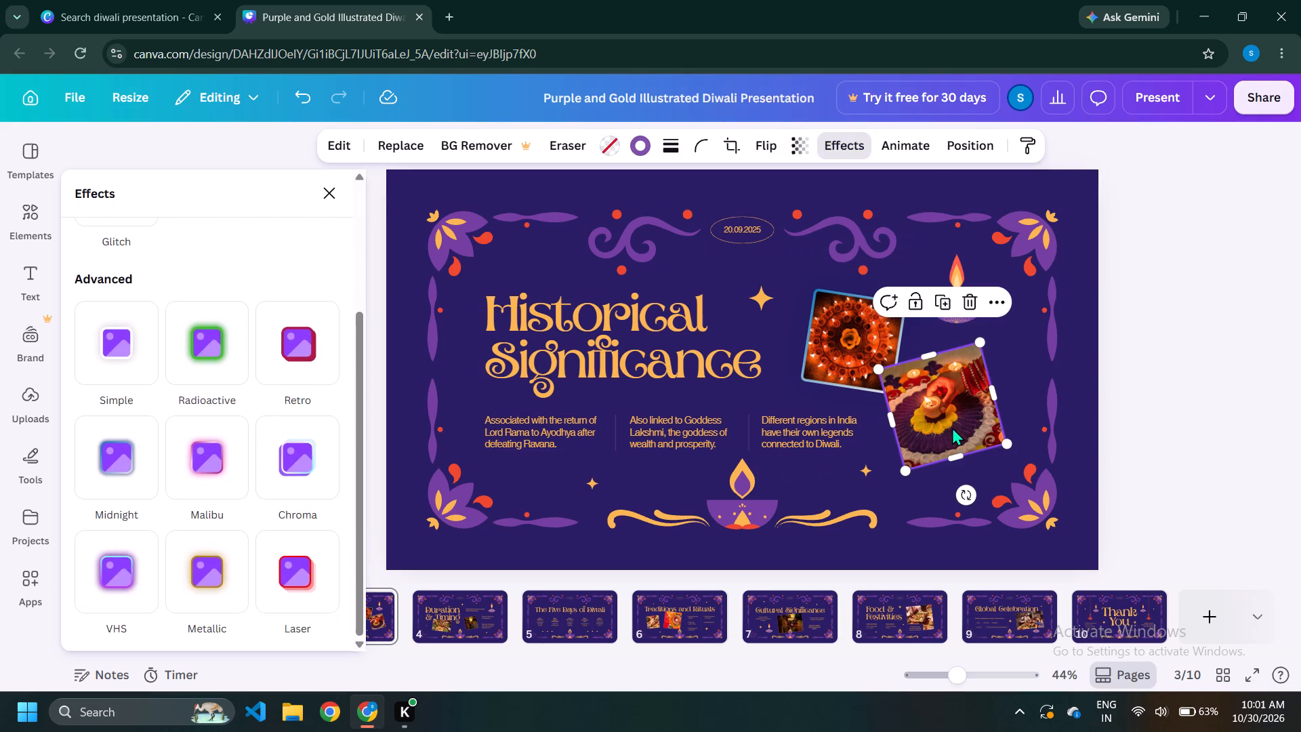
pyautogui.click(821, 146)
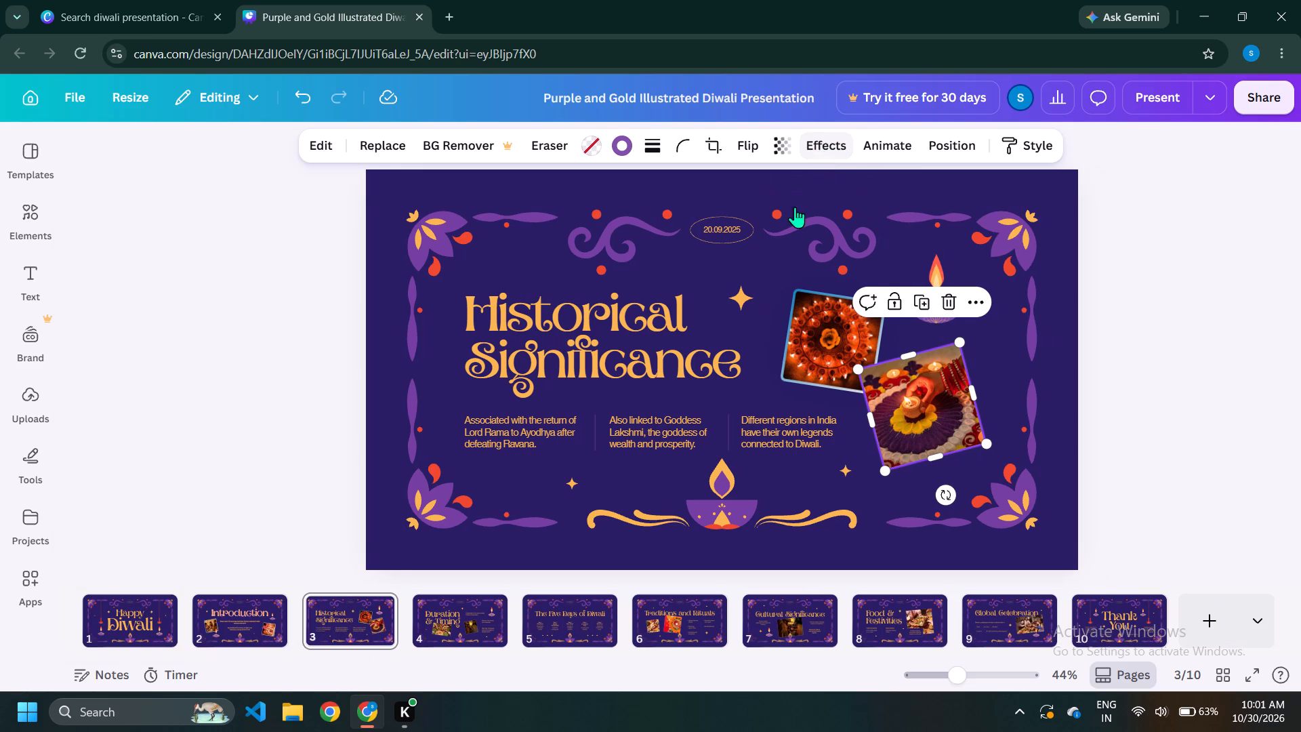
pyautogui.click(886, 417)
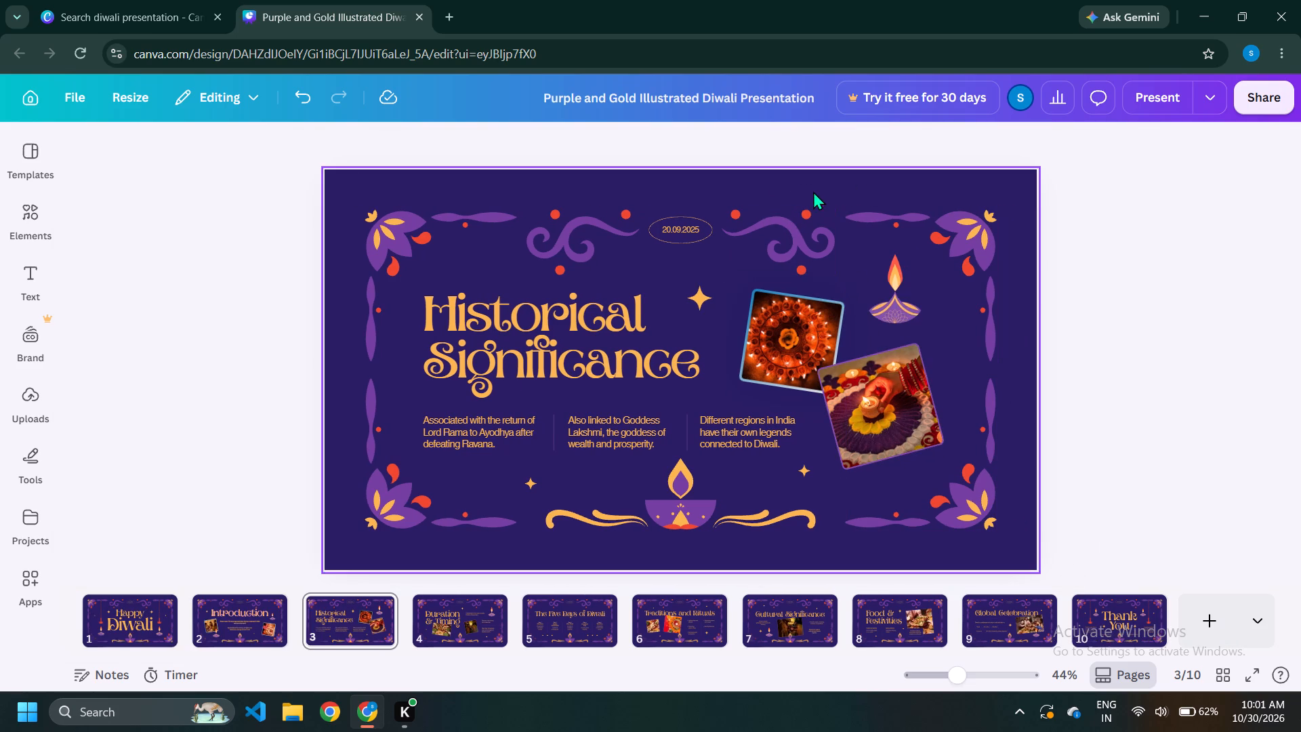
pyautogui.click(889, 384)
pyautogui.click(825, 142)
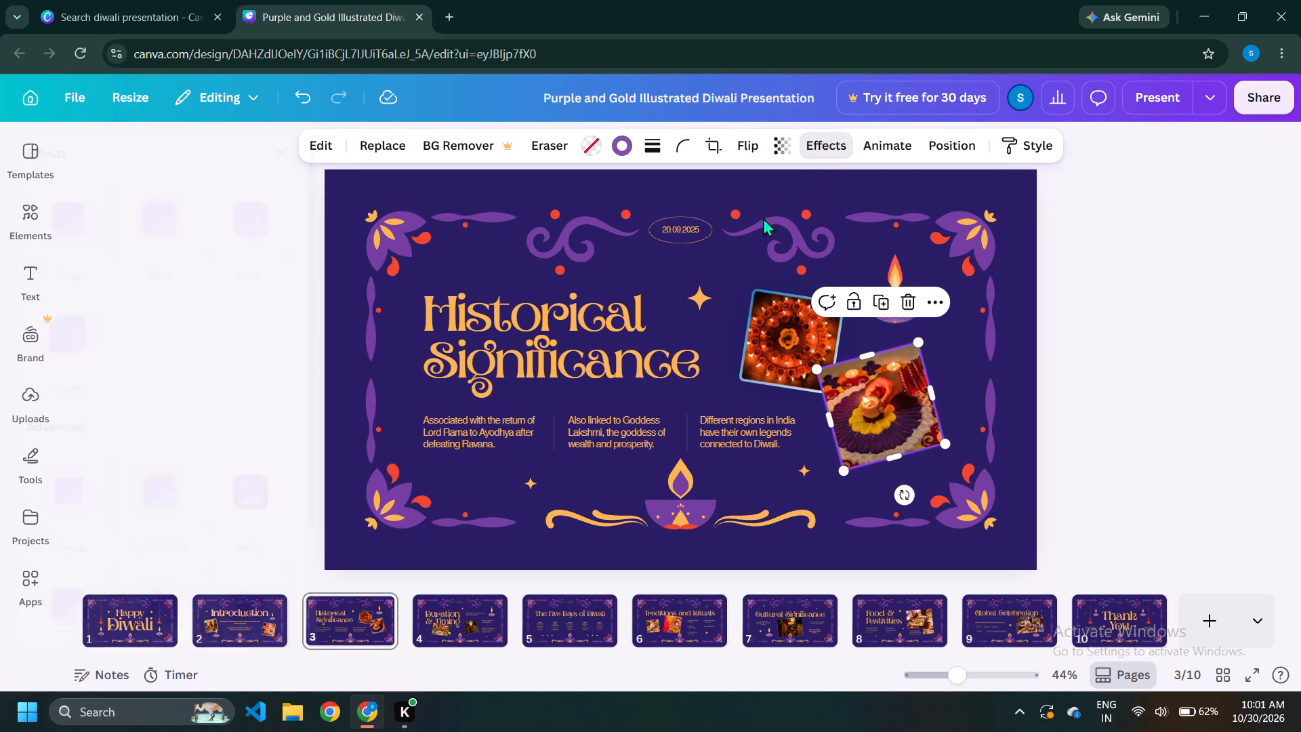
pyautogui.scroll(-3, 148, 521)
pyautogui.click(96, 468)
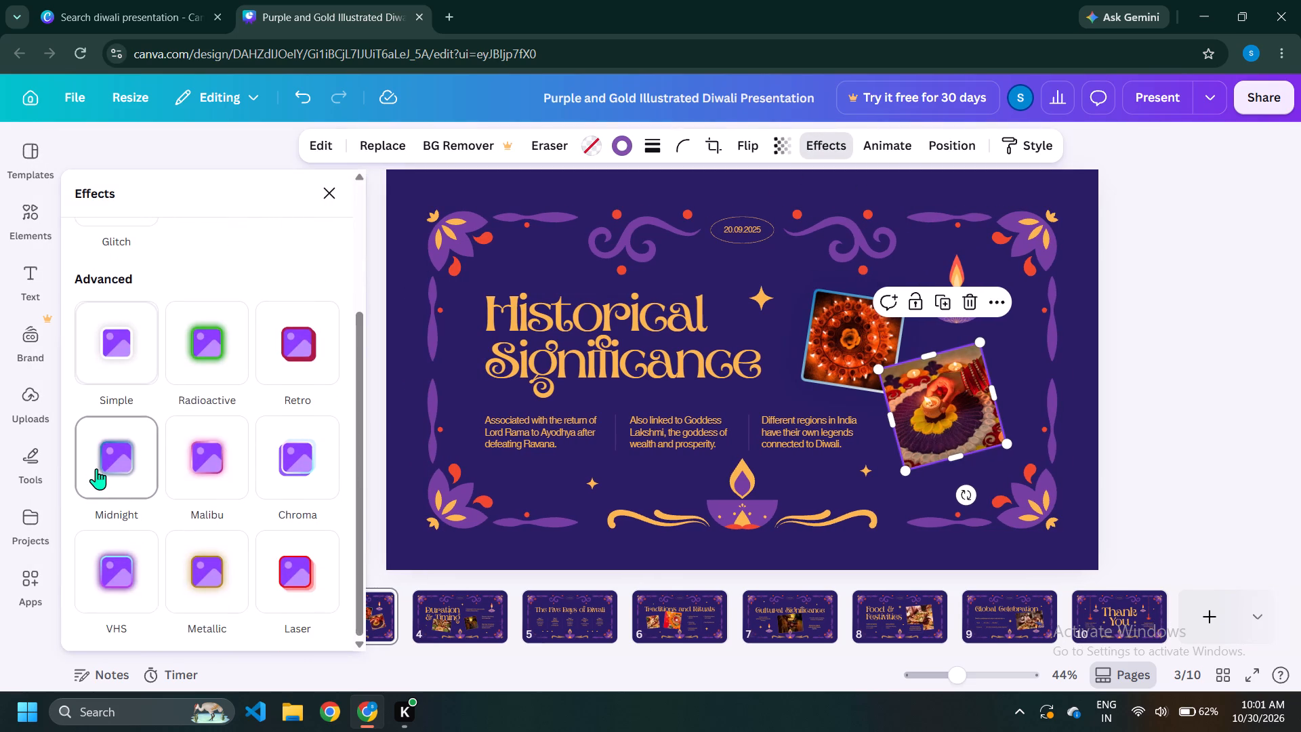
# Change the lower photo's glow to the Glitch effect.
pyautogui.scroll(4, 118, 461)
pyautogui.moveTo(126, 491); pyautogui.dragTo(121, 484)
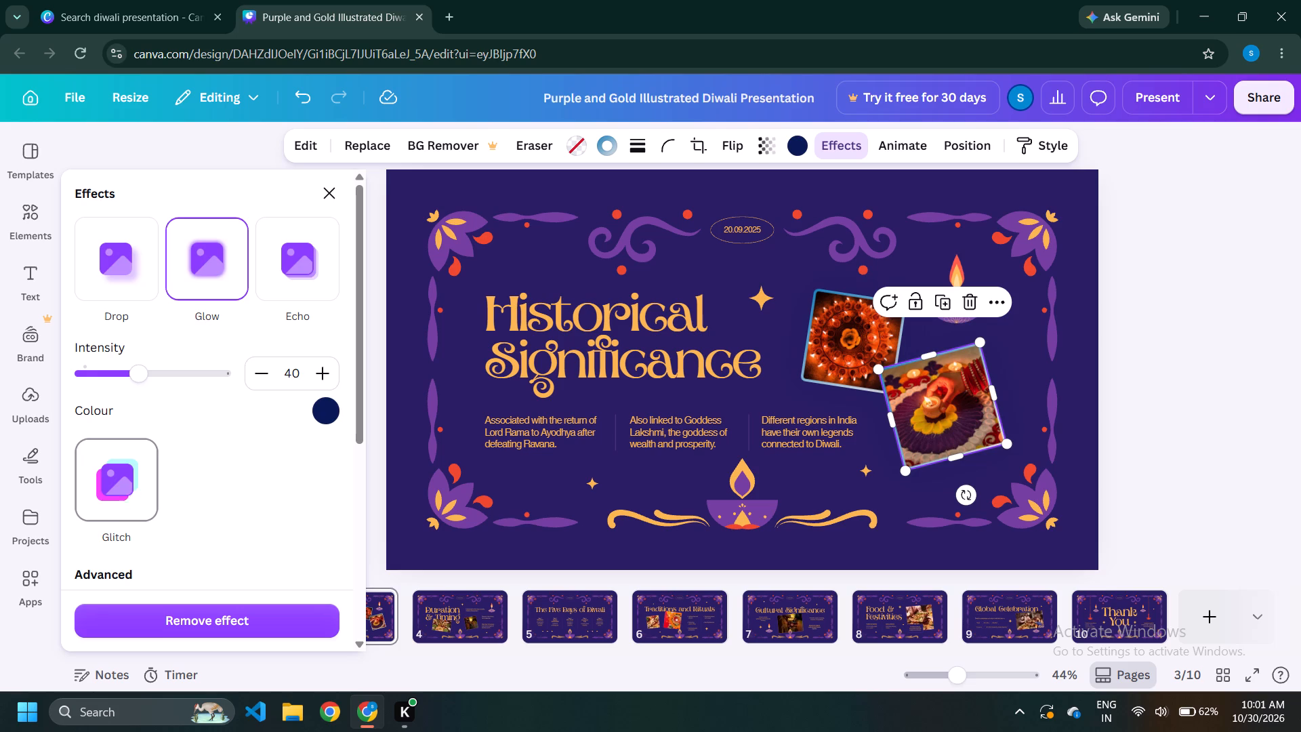
pyautogui.scroll(-1, 119, 483)
pyautogui.click(1260, 382)
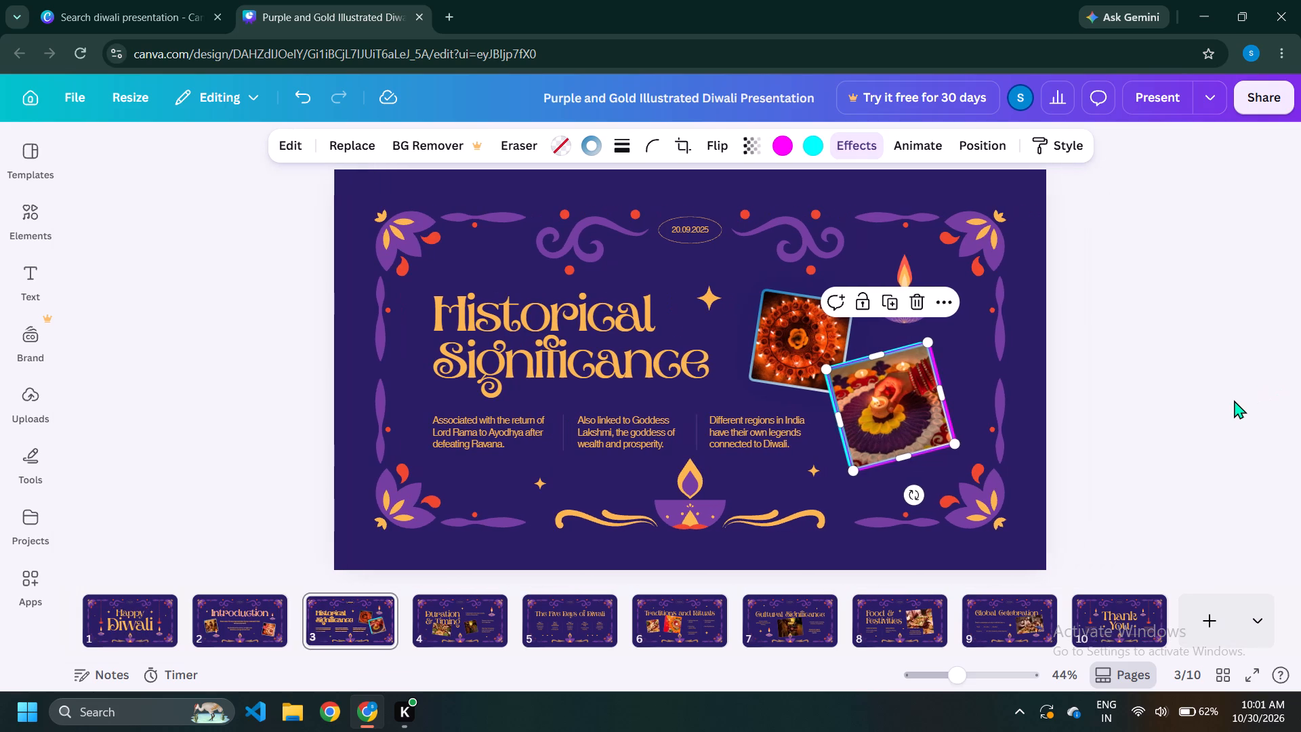
pyautogui.click(1234, 400)
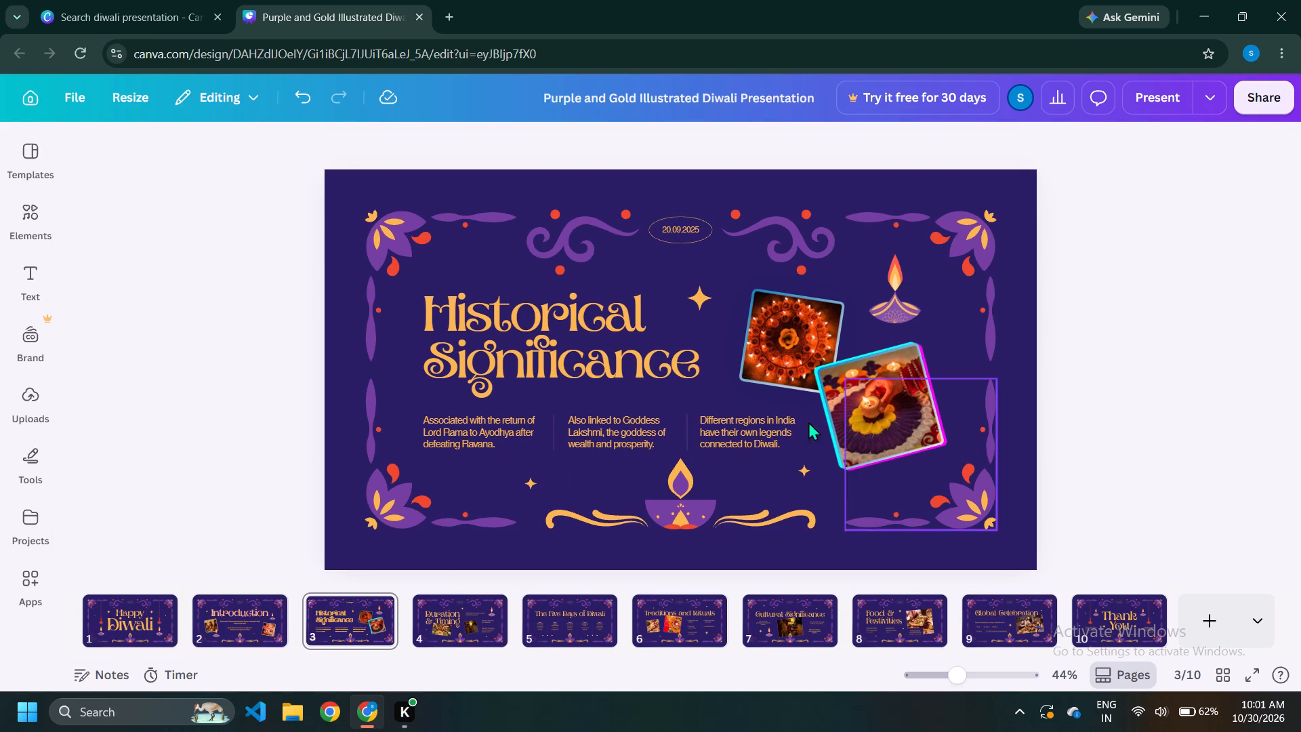
# Apply the Glitch effect to the upper photo showing the circle of lit diyas.
pyautogui.click(756, 310)
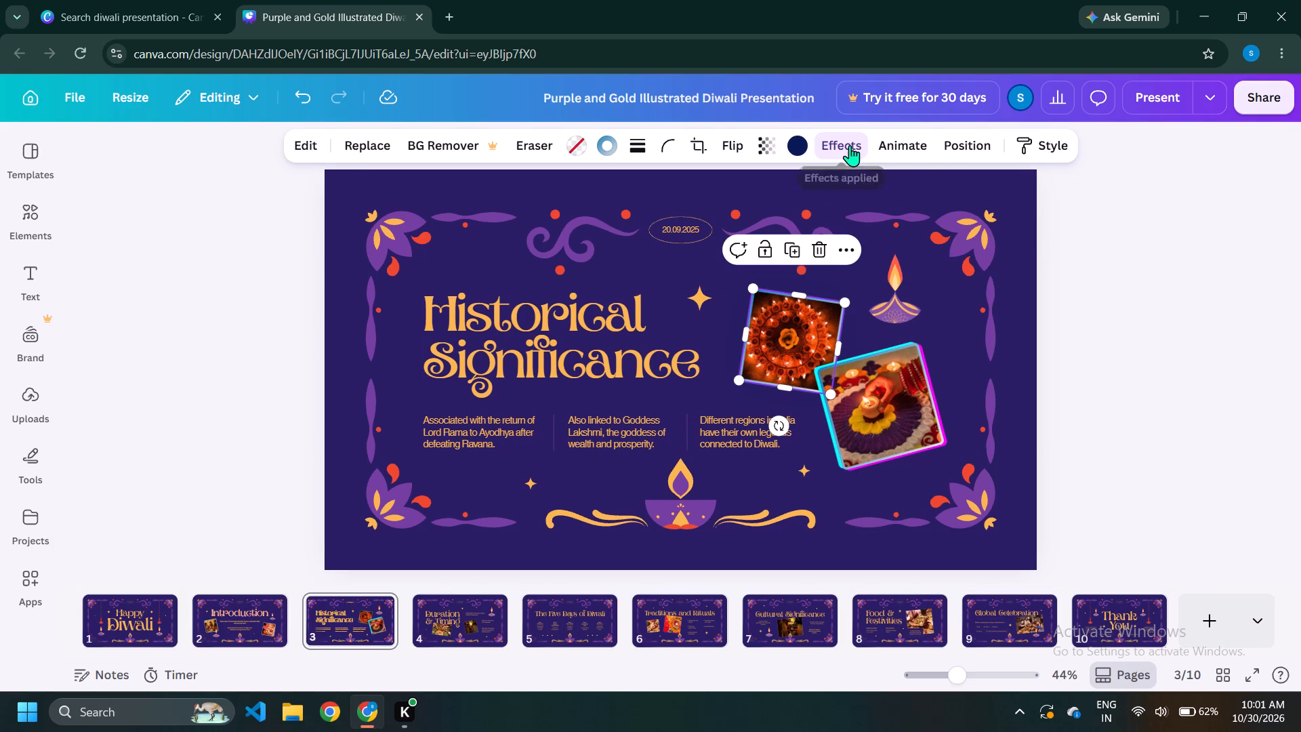
pyautogui.click(850, 145)
pyautogui.click(122, 431)
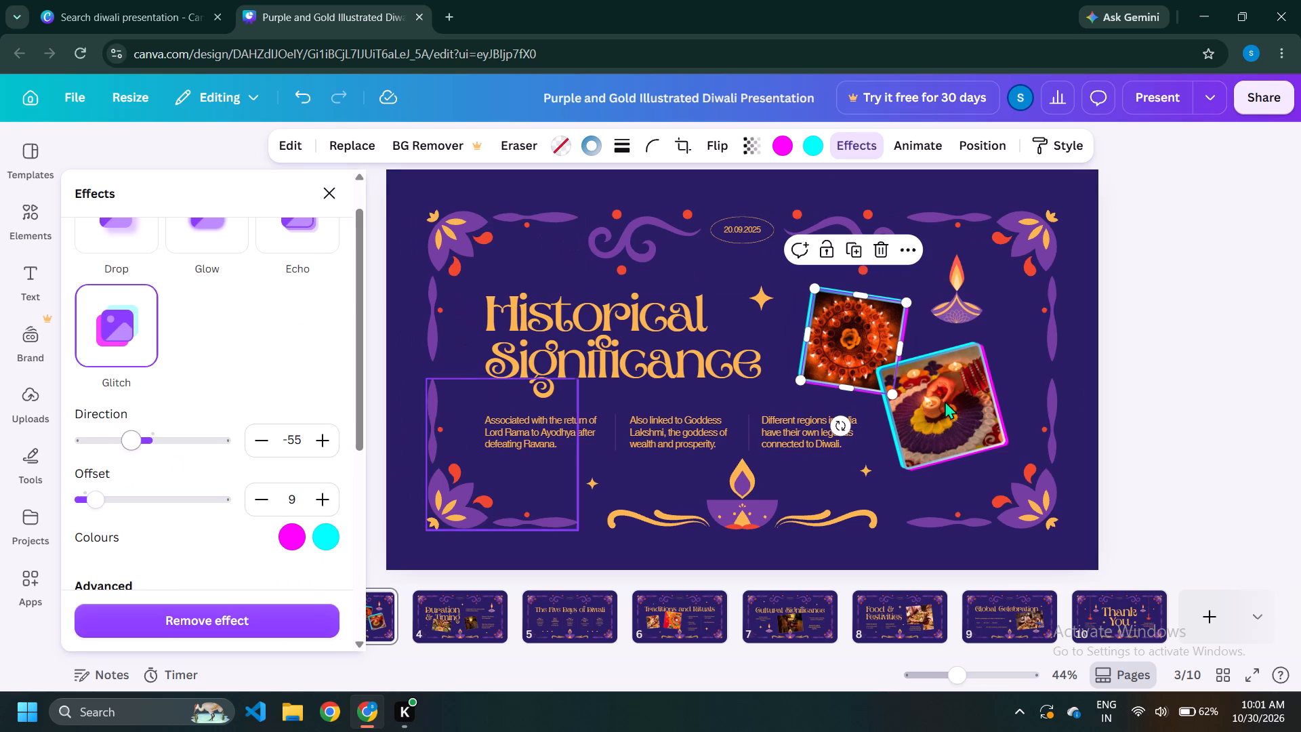
pyautogui.click(1237, 327)
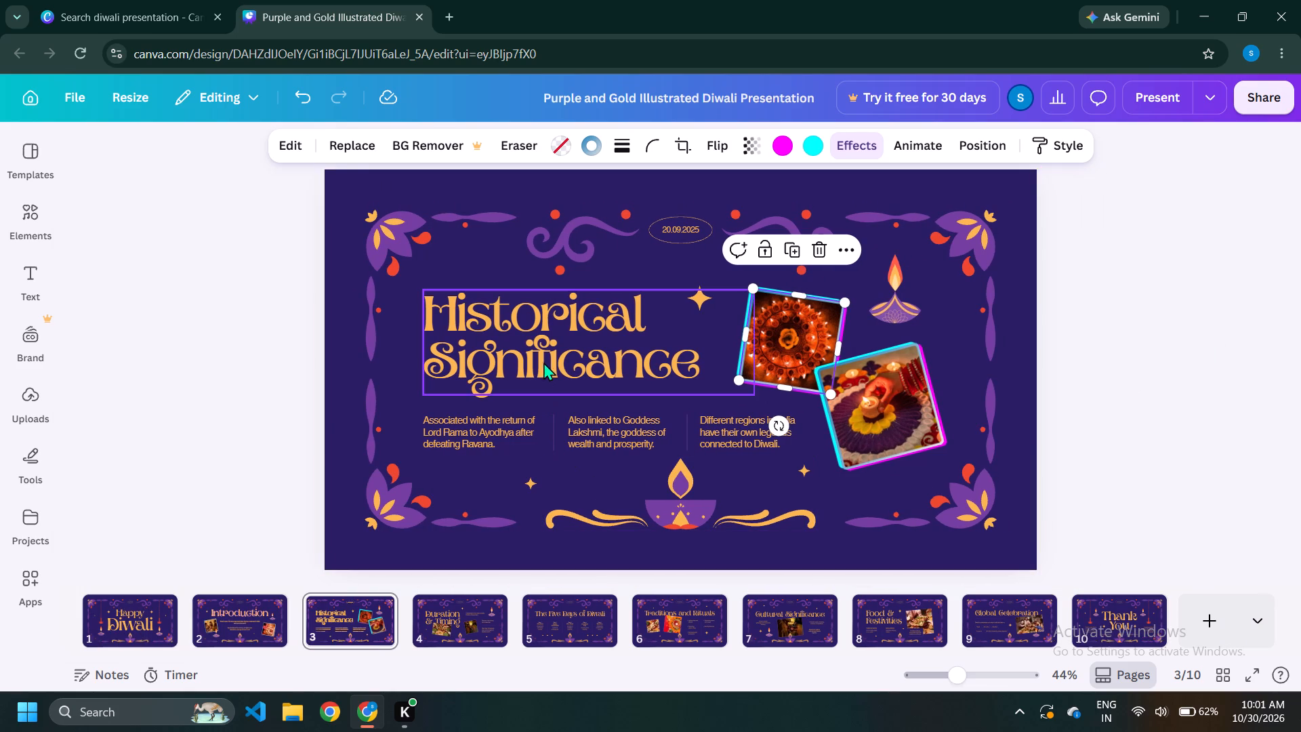
# Apply the Fade animation to each of the three description paragraphs on the "Historical Significance" page.
pyautogui.click(545, 354)
pyautogui.click(477, 437)
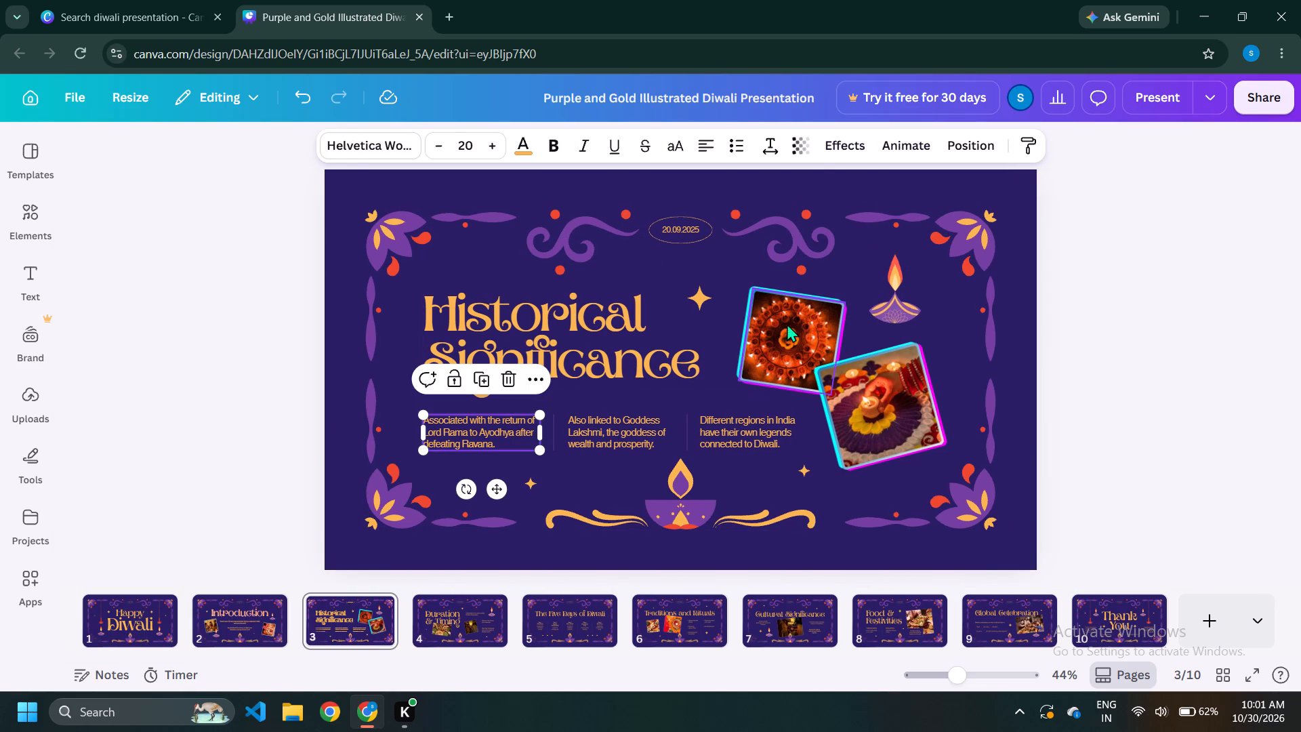
pyautogui.click(920, 159)
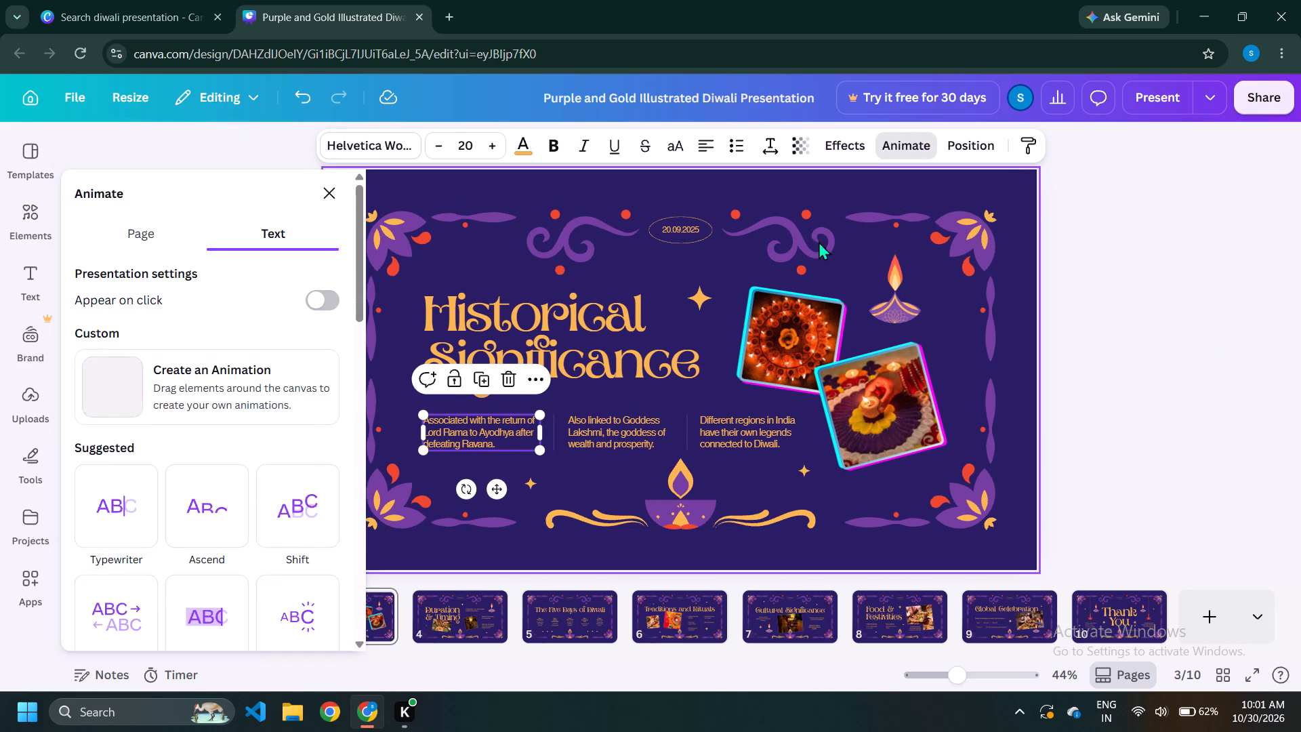
pyautogui.scroll(-5, 175, 469)
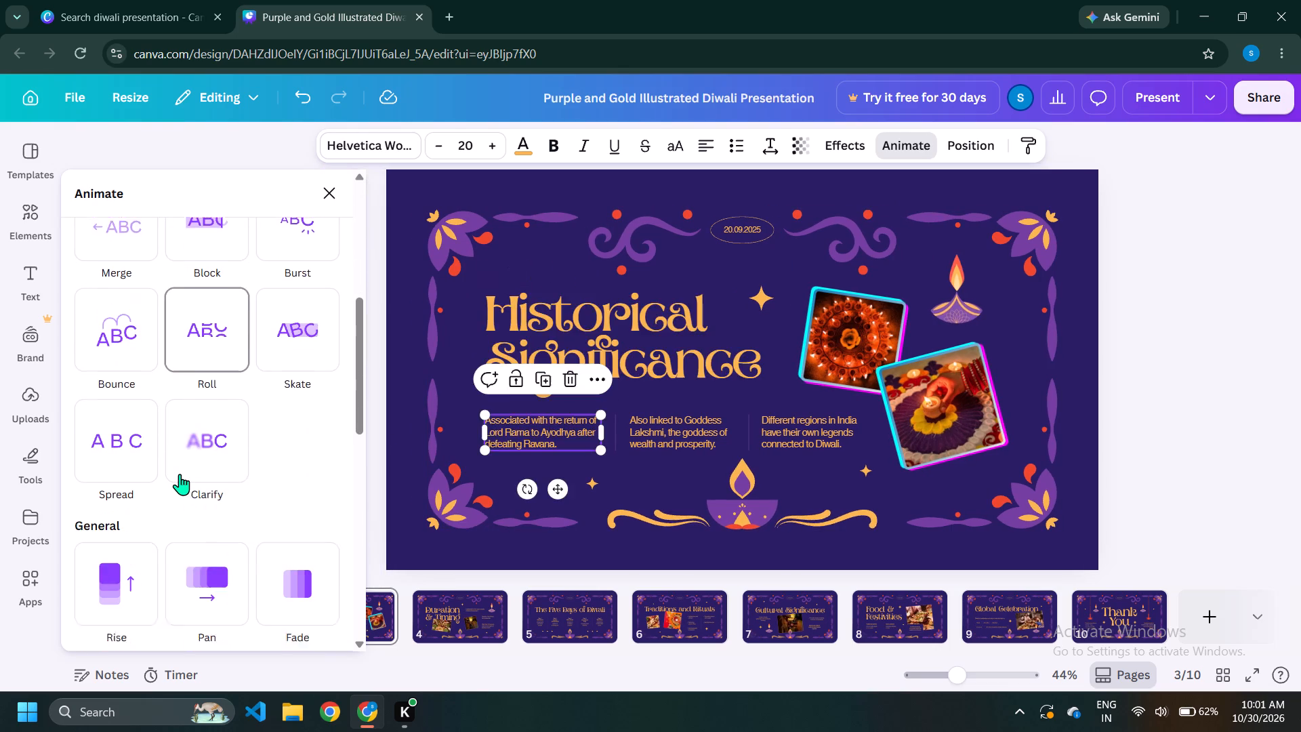
pyautogui.click(292, 559)
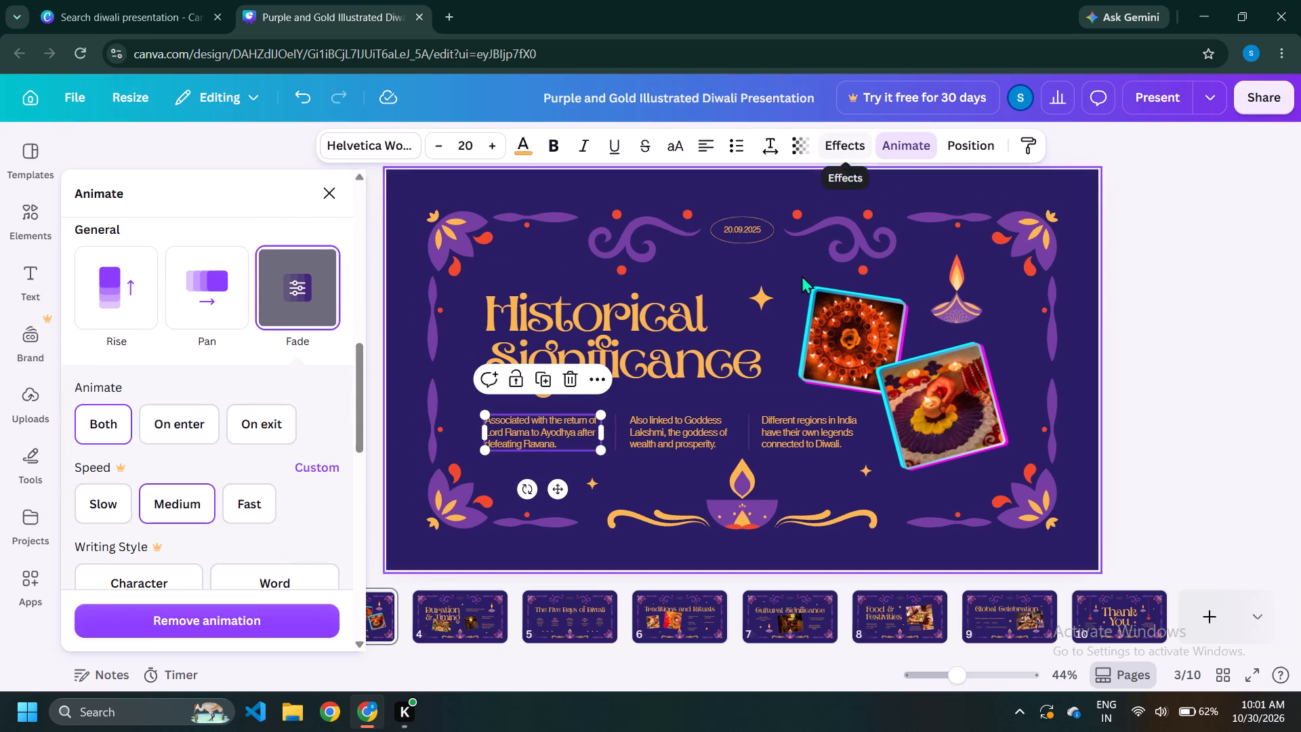
pyautogui.click(646, 420)
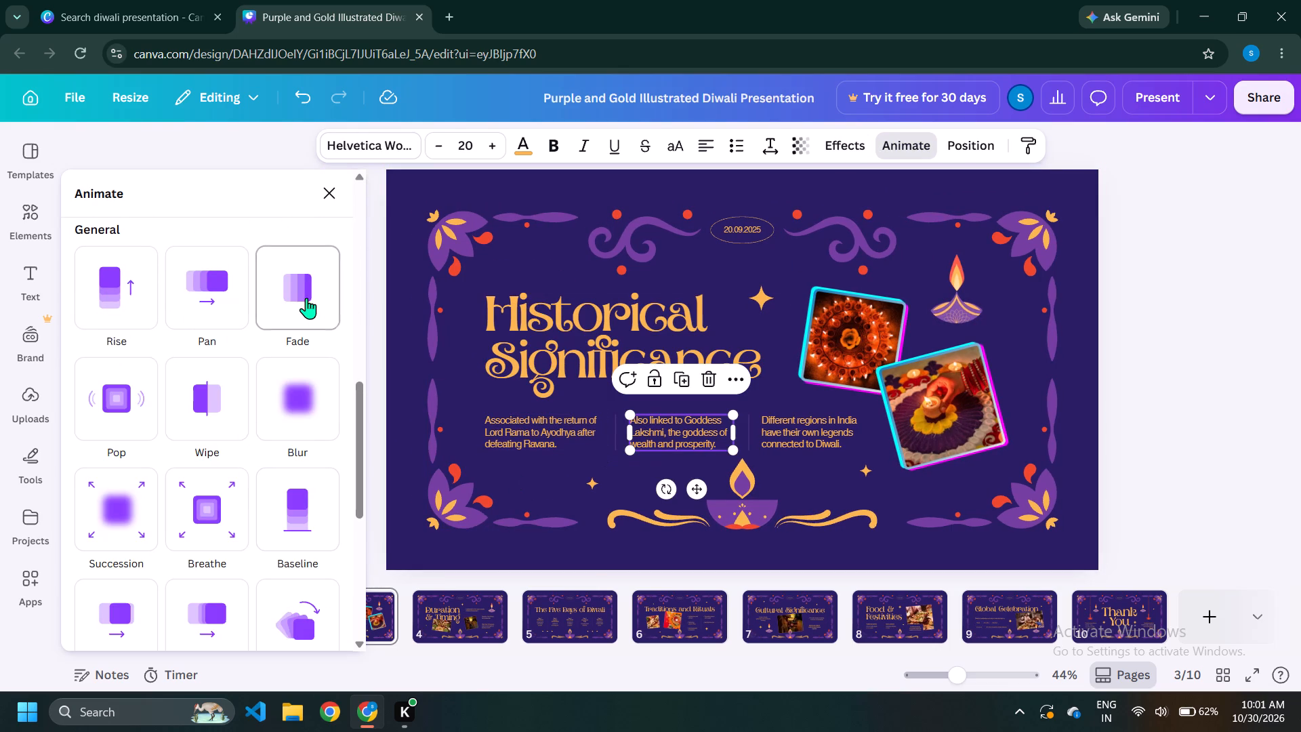
pyautogui.click(296, 285)
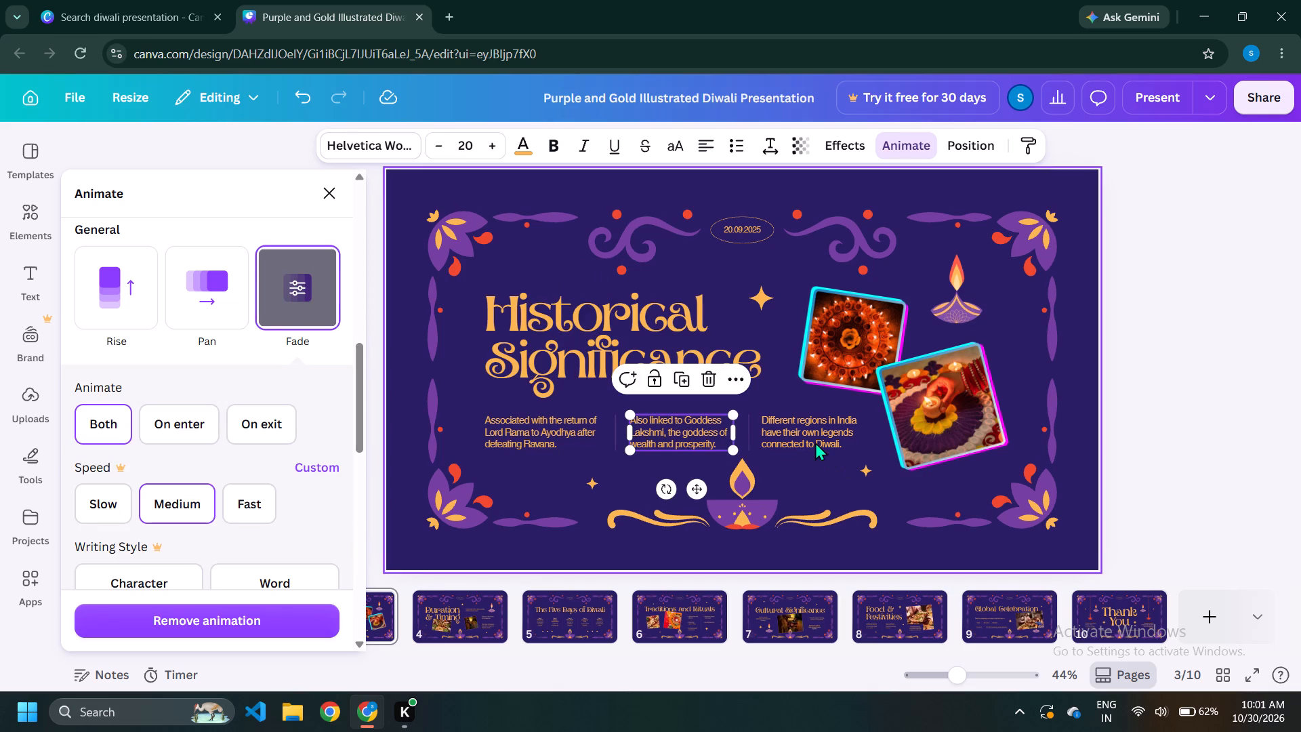
pyautogui.click(810, 440)
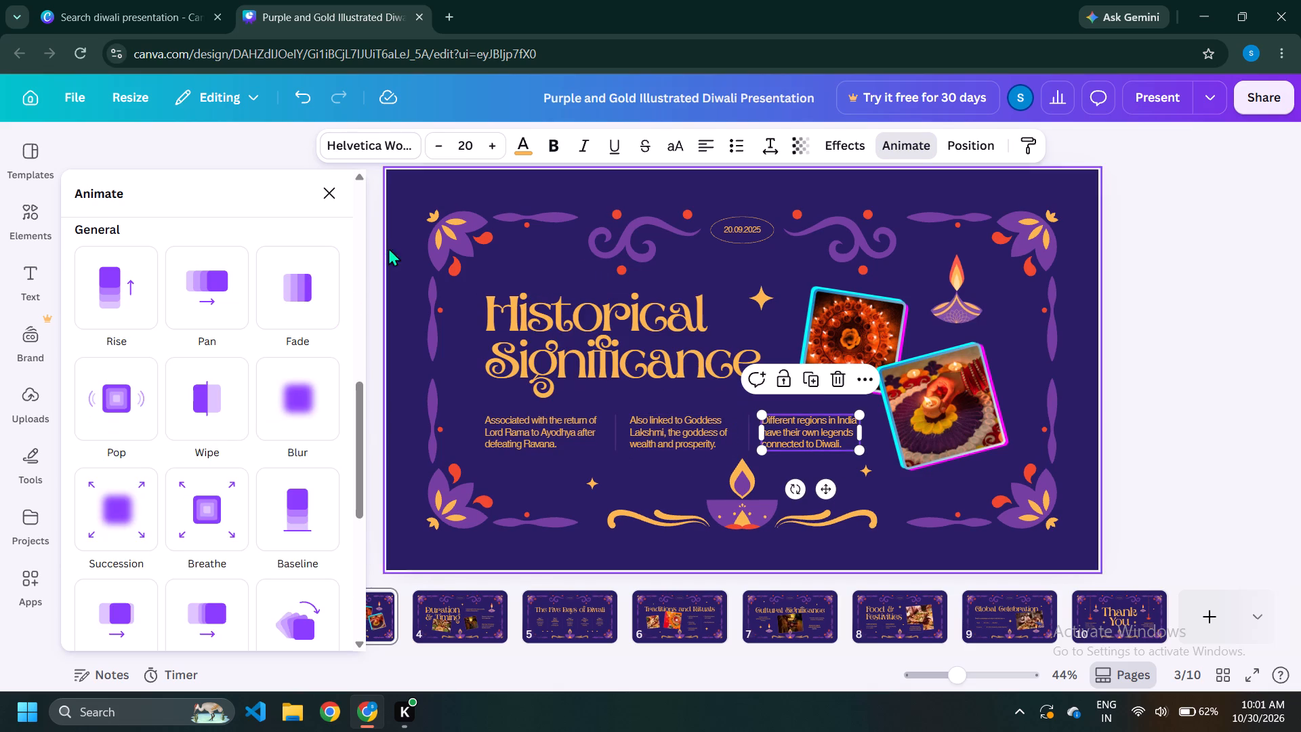
pyautogui.click(297, 306)
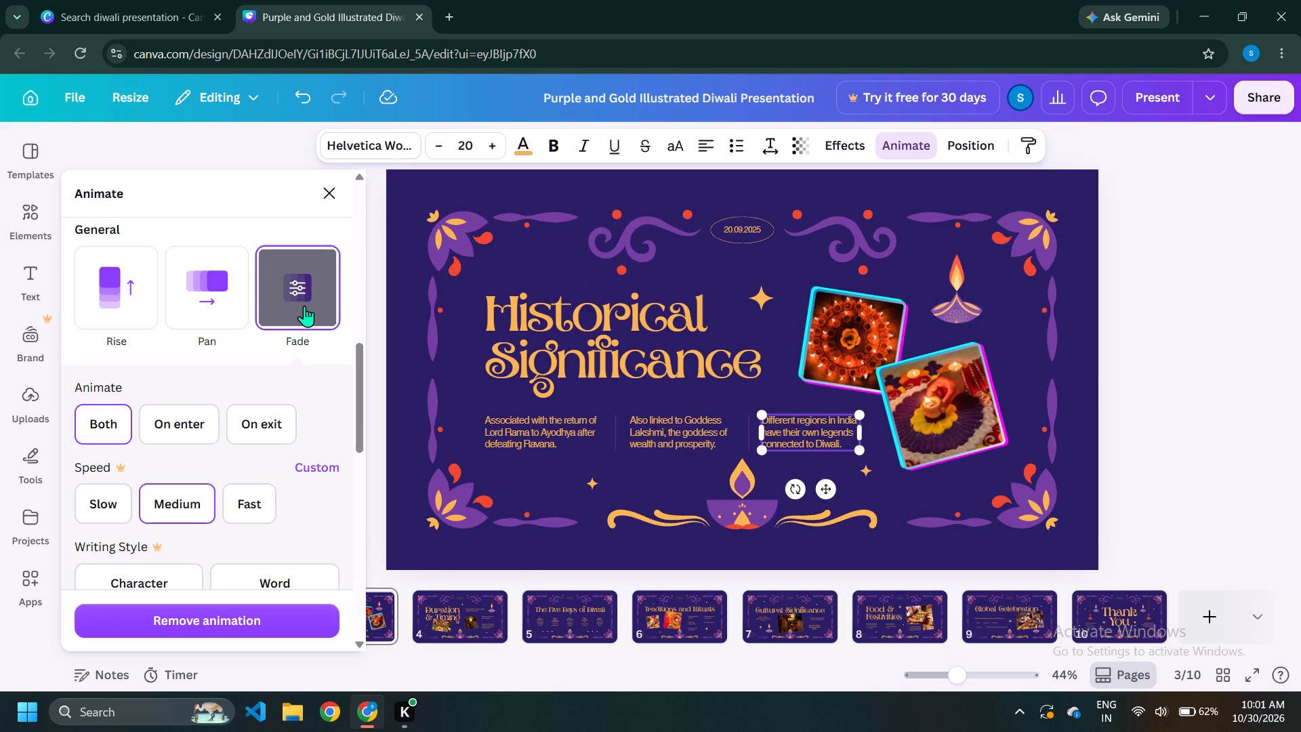
pyautogui.click(1140, 264)
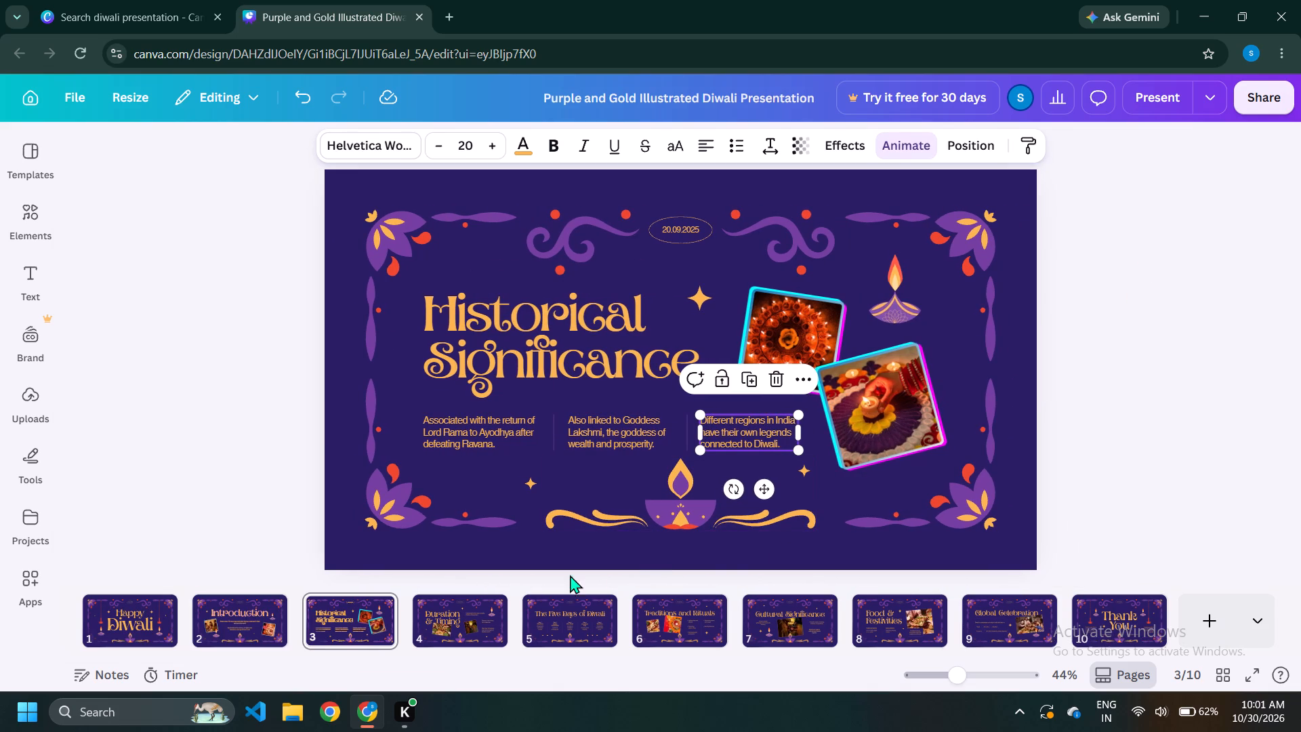
# On the "Duration & Timing" page, move the shared-meal photo slightly down, away from the heading.
pyautogui.click(464, 616)
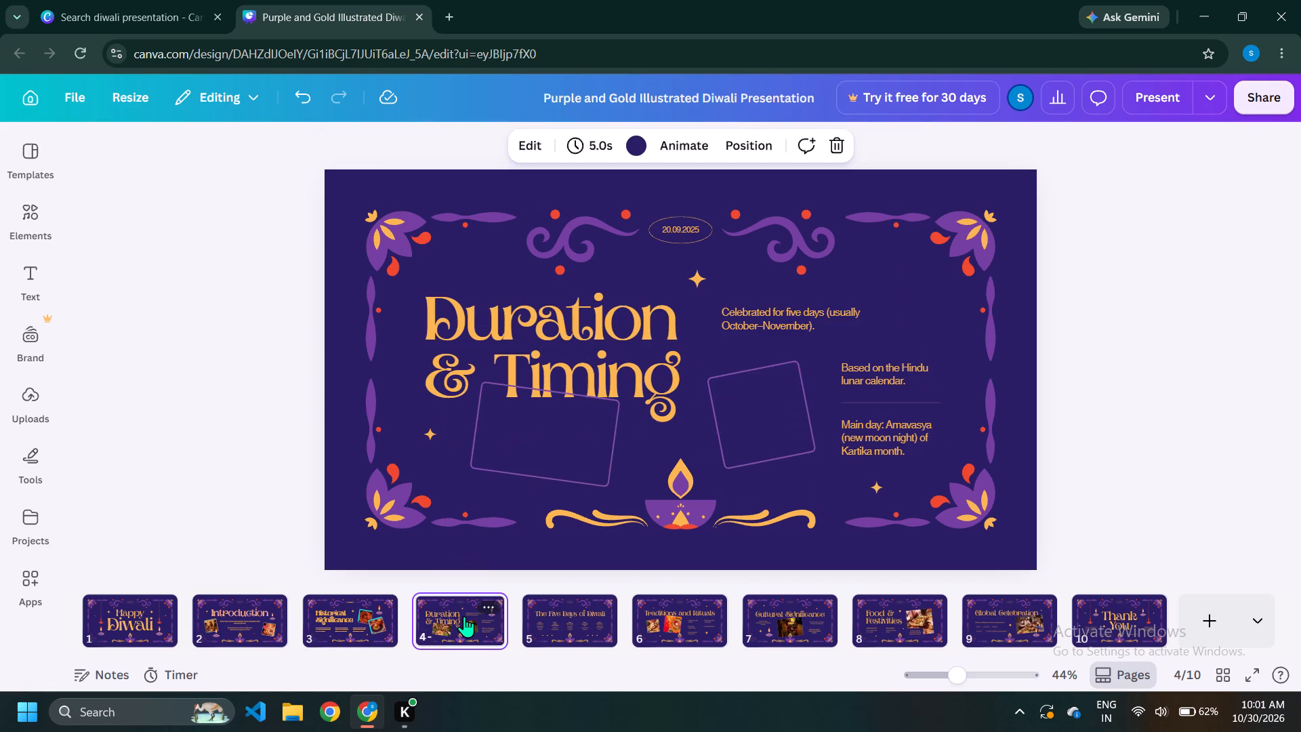
pyautogui.moveTo(544, 420); pyautogui.dragTo(541, 440)
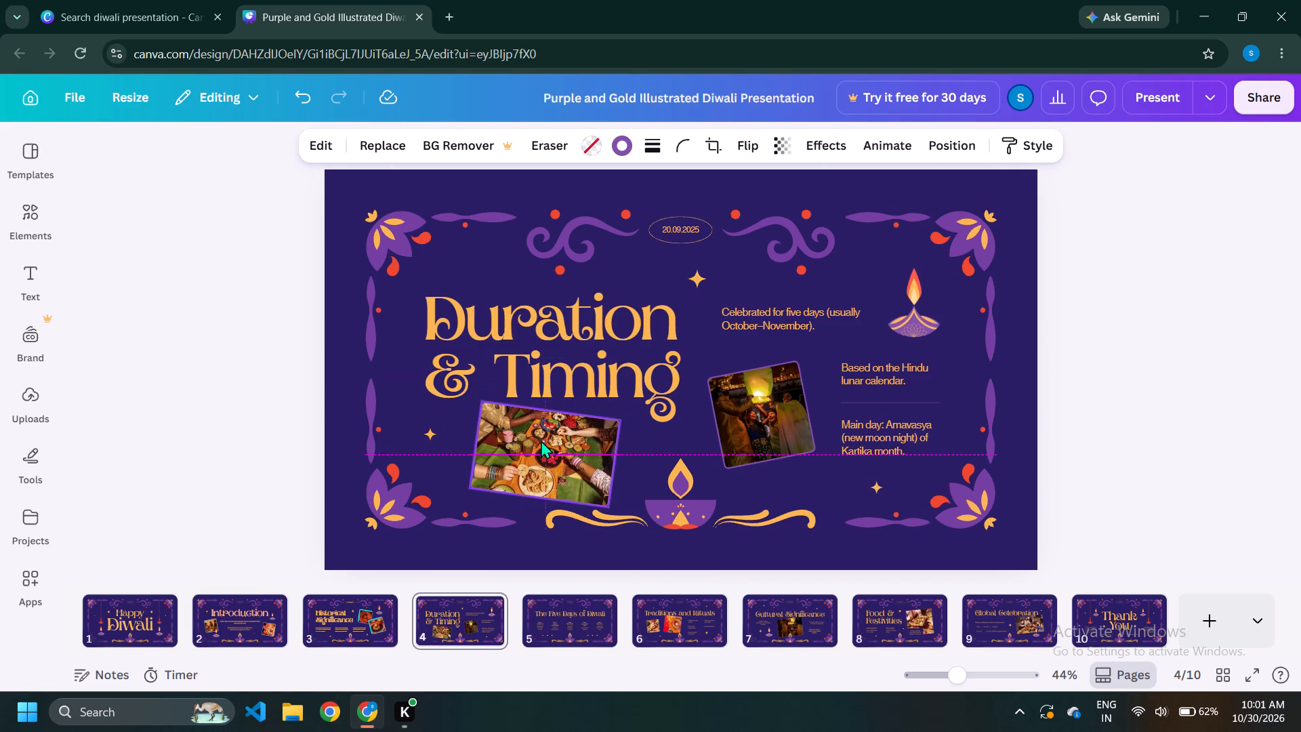
# Apply the Splice text effect to the "Duration & Timing" heading.
pyautogui.click(782, 308)
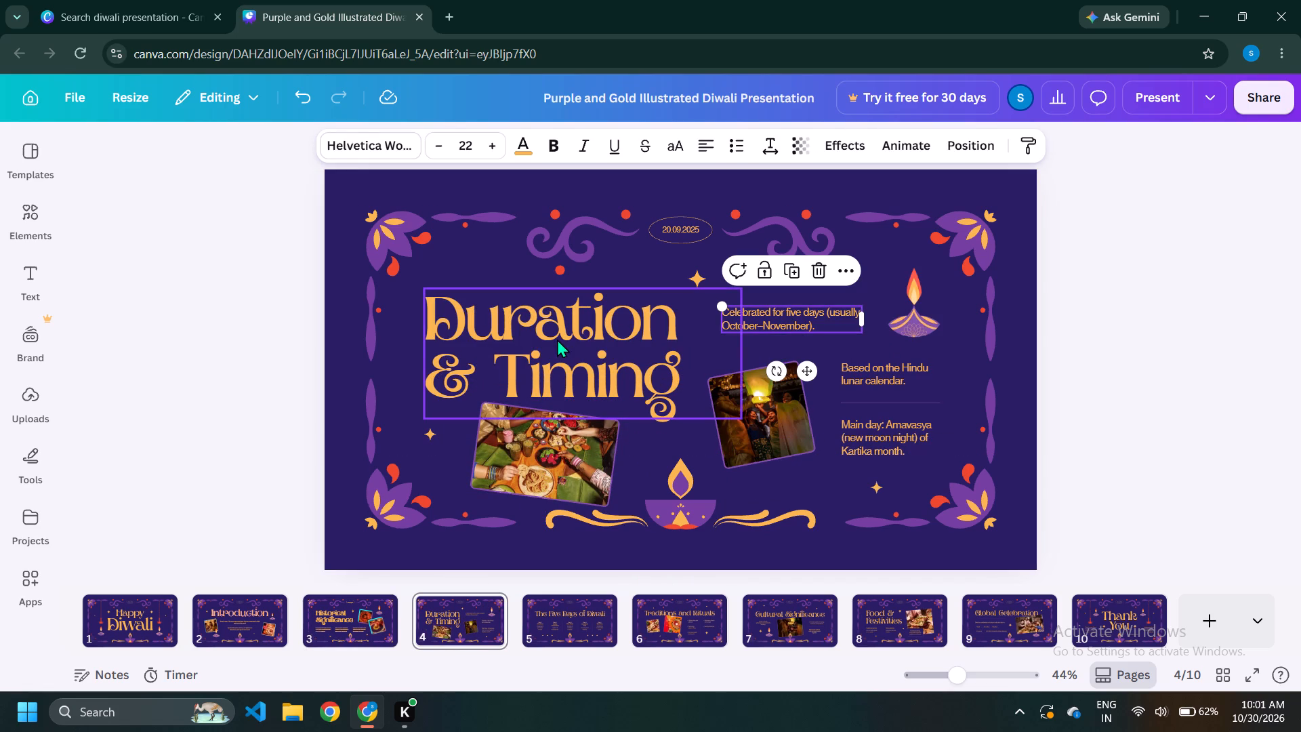
pyautogui.click(557, 339)
pyautogui.click(846, 142)
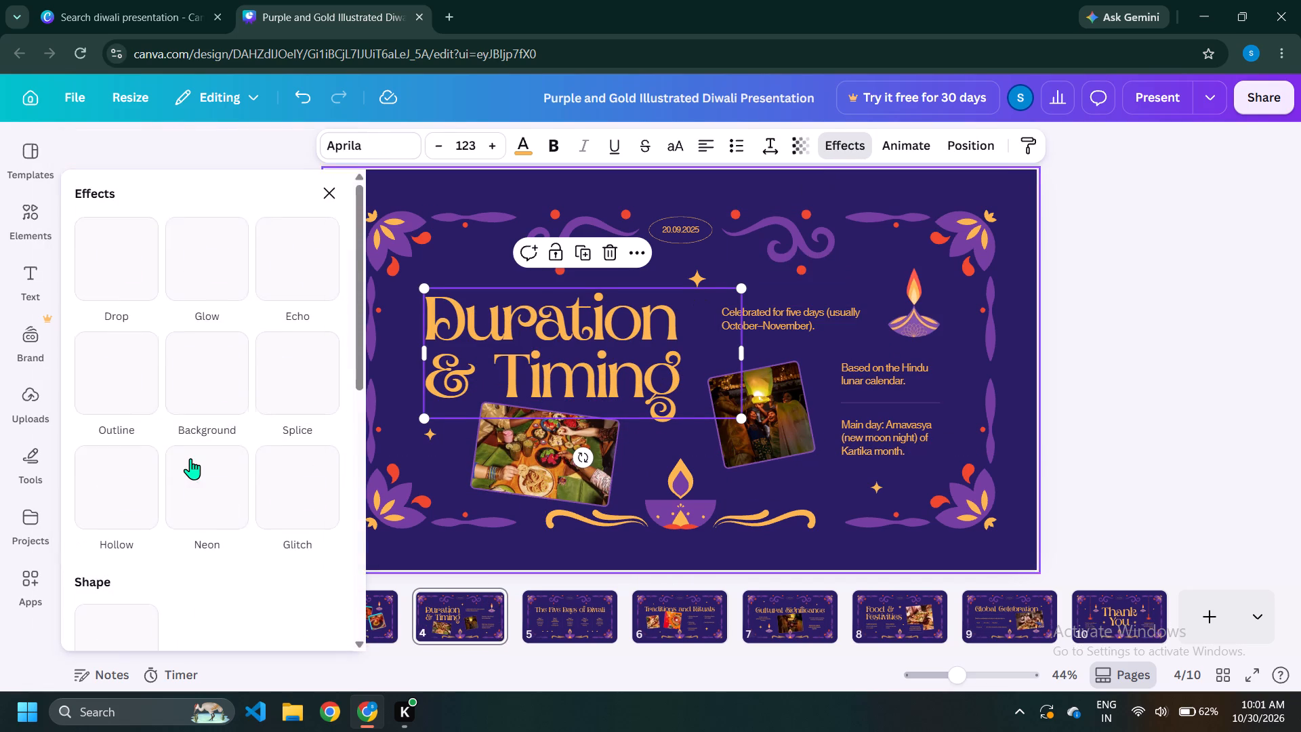
pyautogui.scroll(-6, 190, 458)
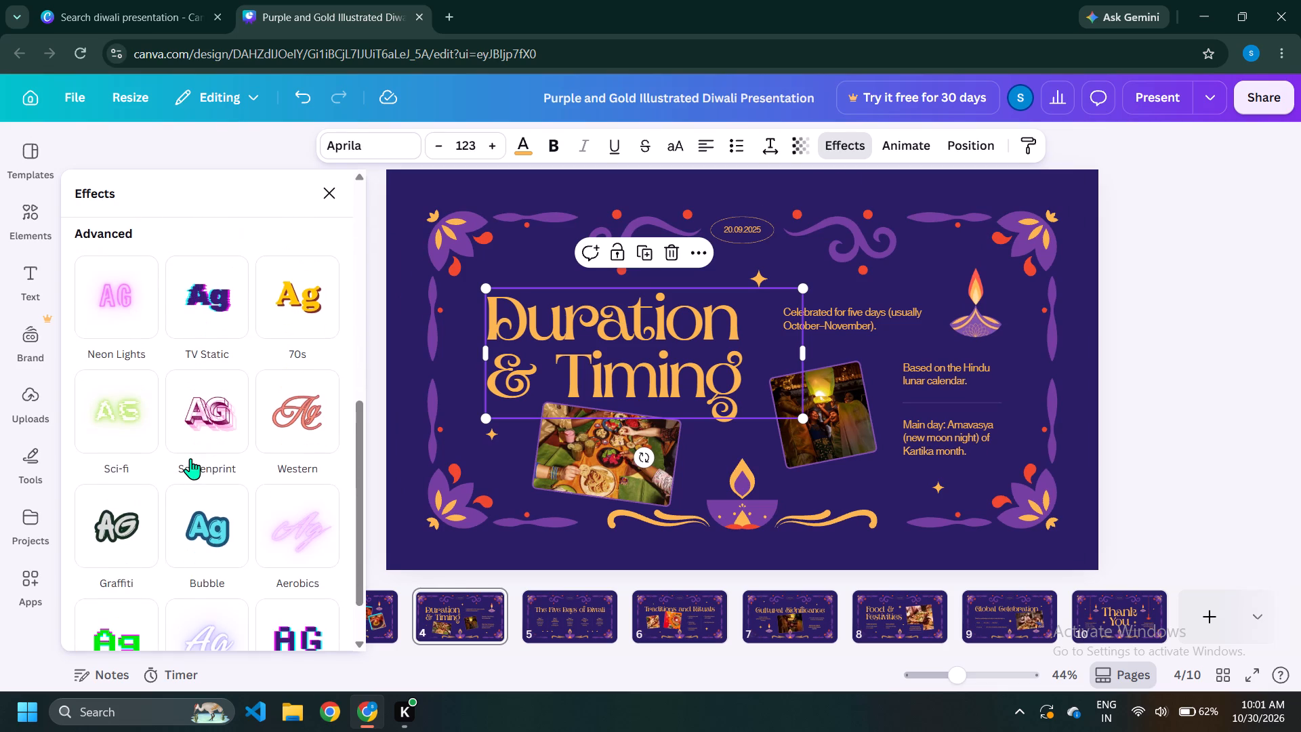
pyautogui.scroll(-6, 190, 458)
pyautogui.scroll(6, 178, 571)
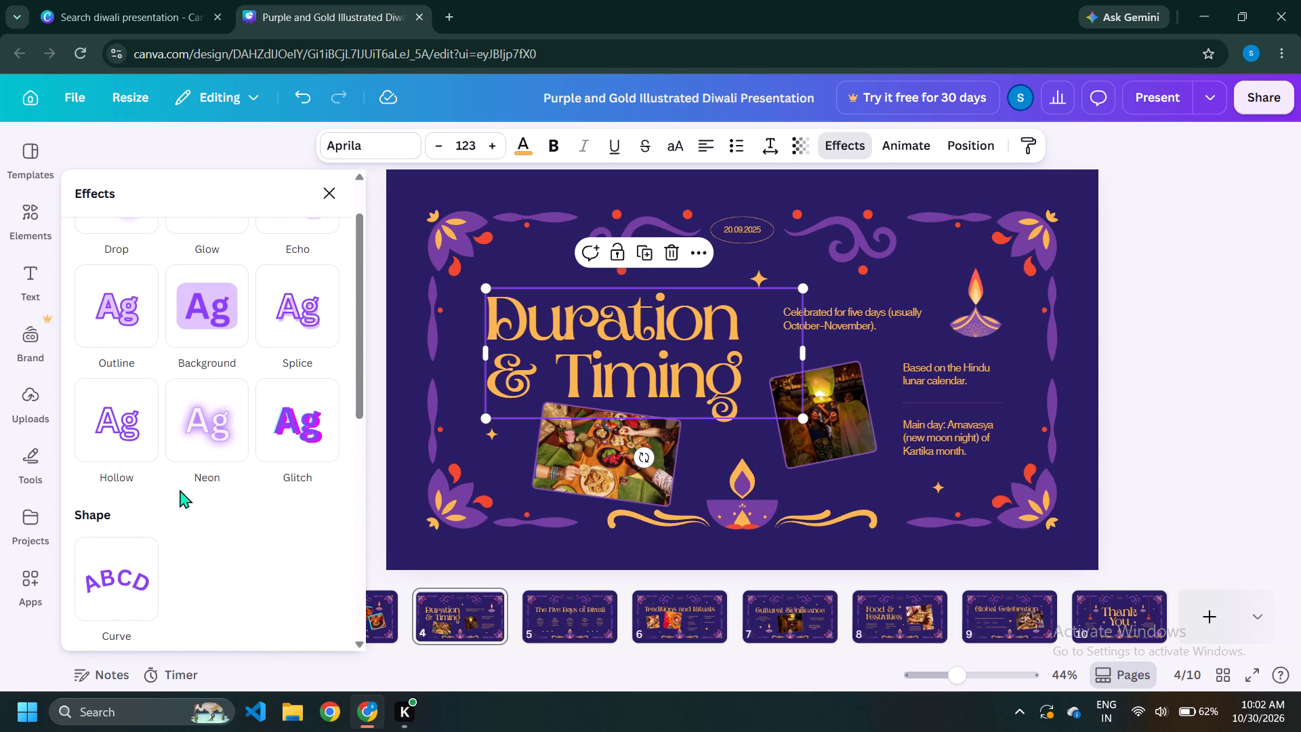
pyautogui.click(296, 323)
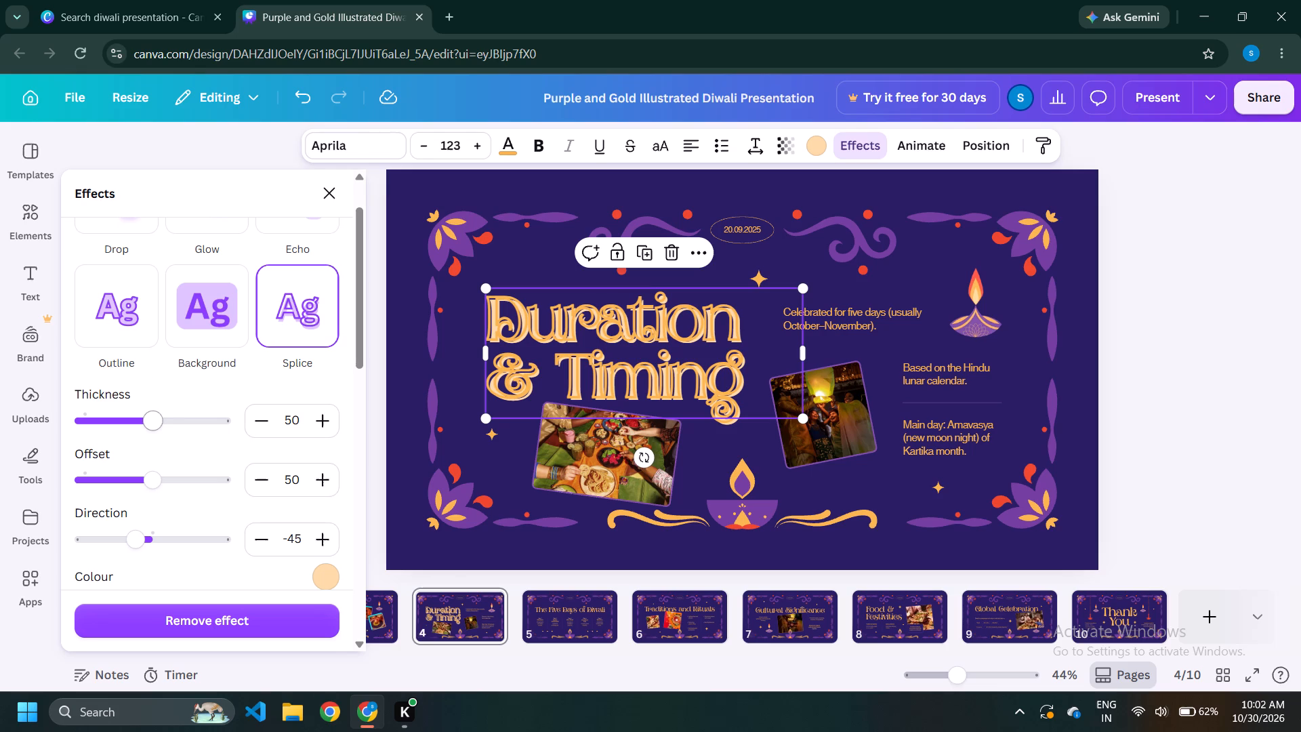
# Set the heading's Splice thickness to 48 and offset to 6, and adjust the effect's direction.
pyautogui.moveTo(161, 428); pyautogui.dragTo(106, 450)
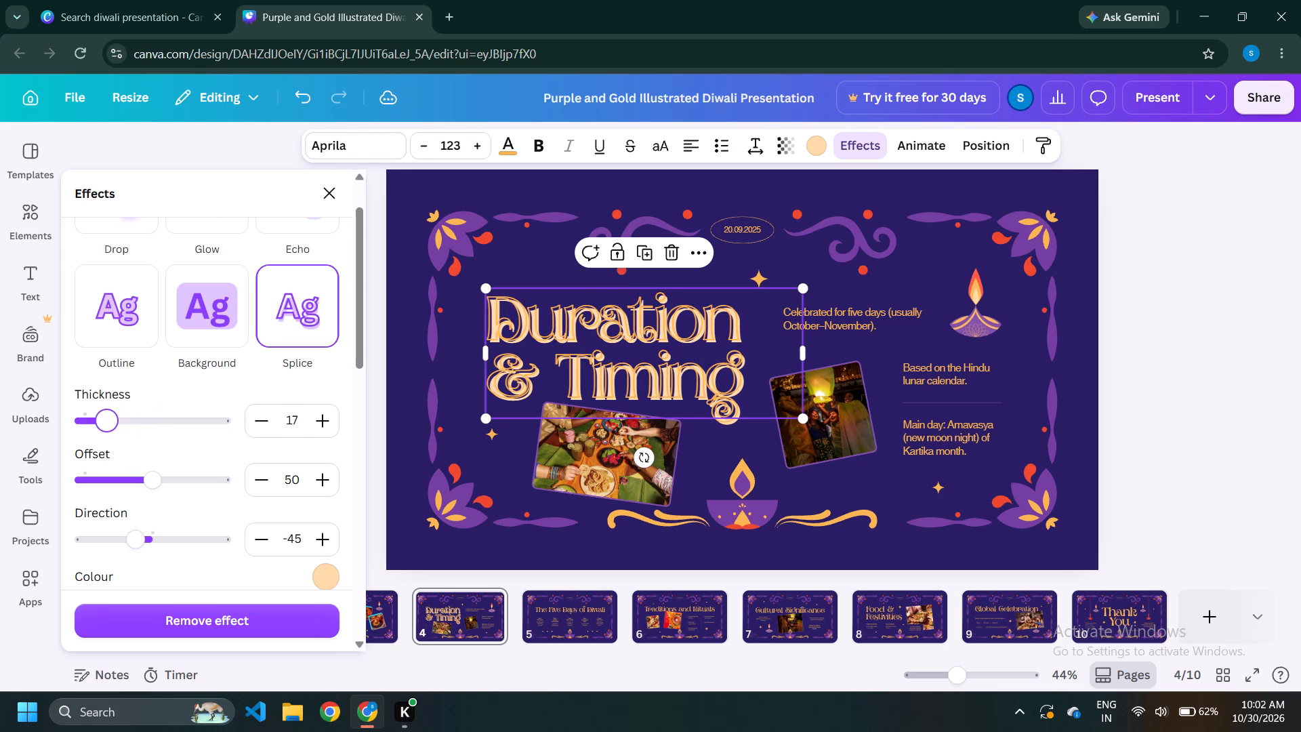
pyautogui.moveTo(106, 450); pyautogui.dragTo(150, 444)
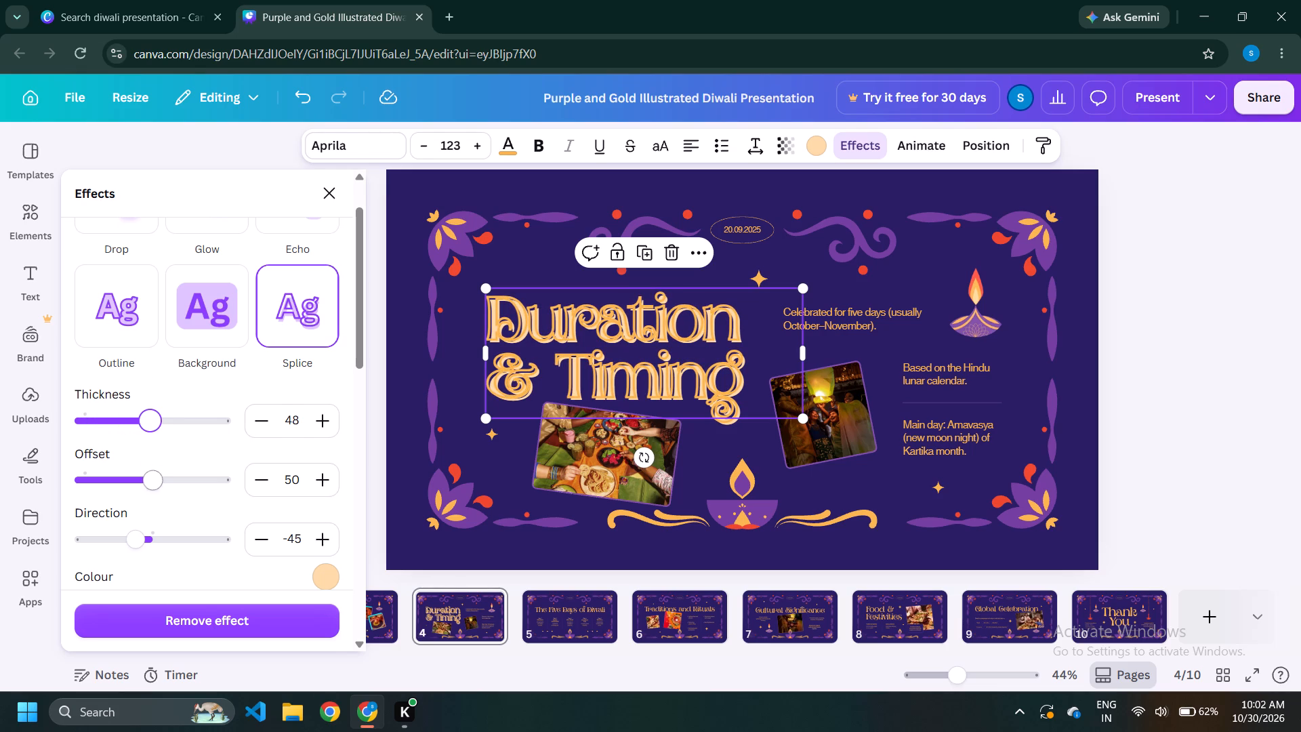
pyautogui.moveTo(152, 484); pyautogui.dragTo(89, 500)
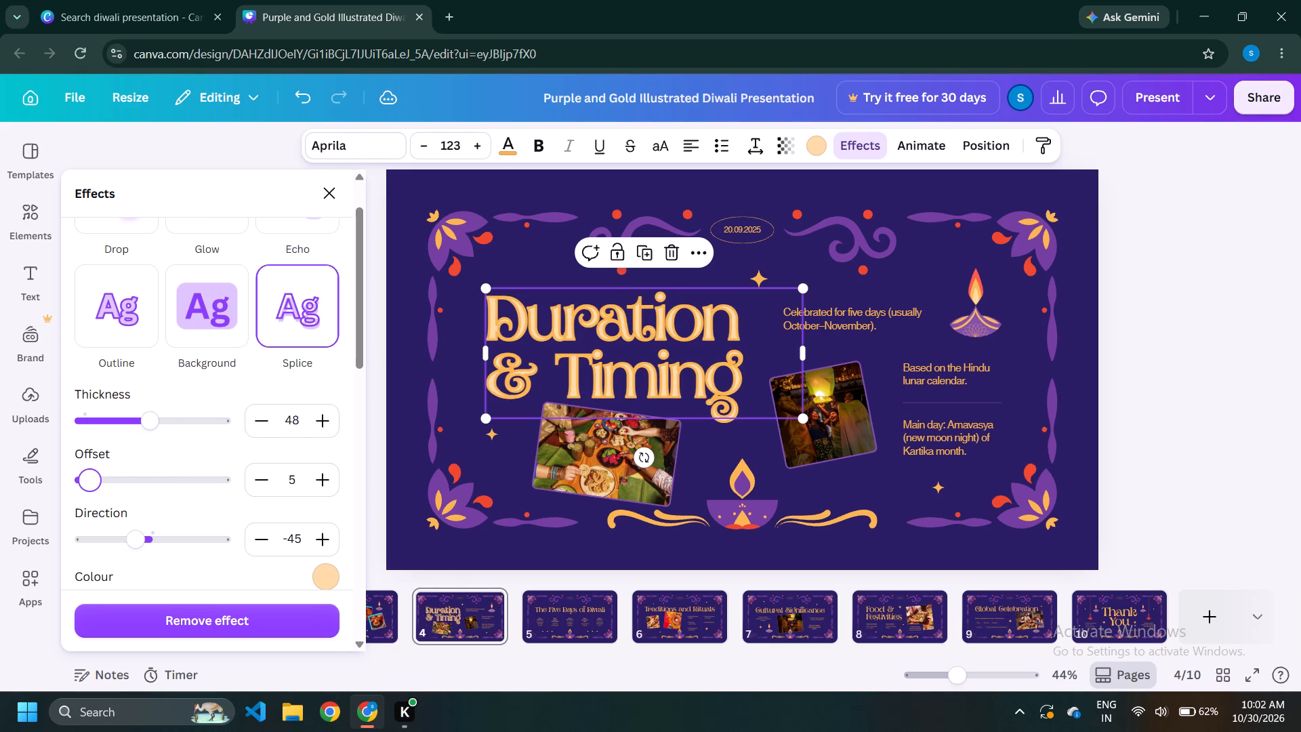
pyautogui.moveTo(89, 500); pyautogui.dragTo(137, 501)
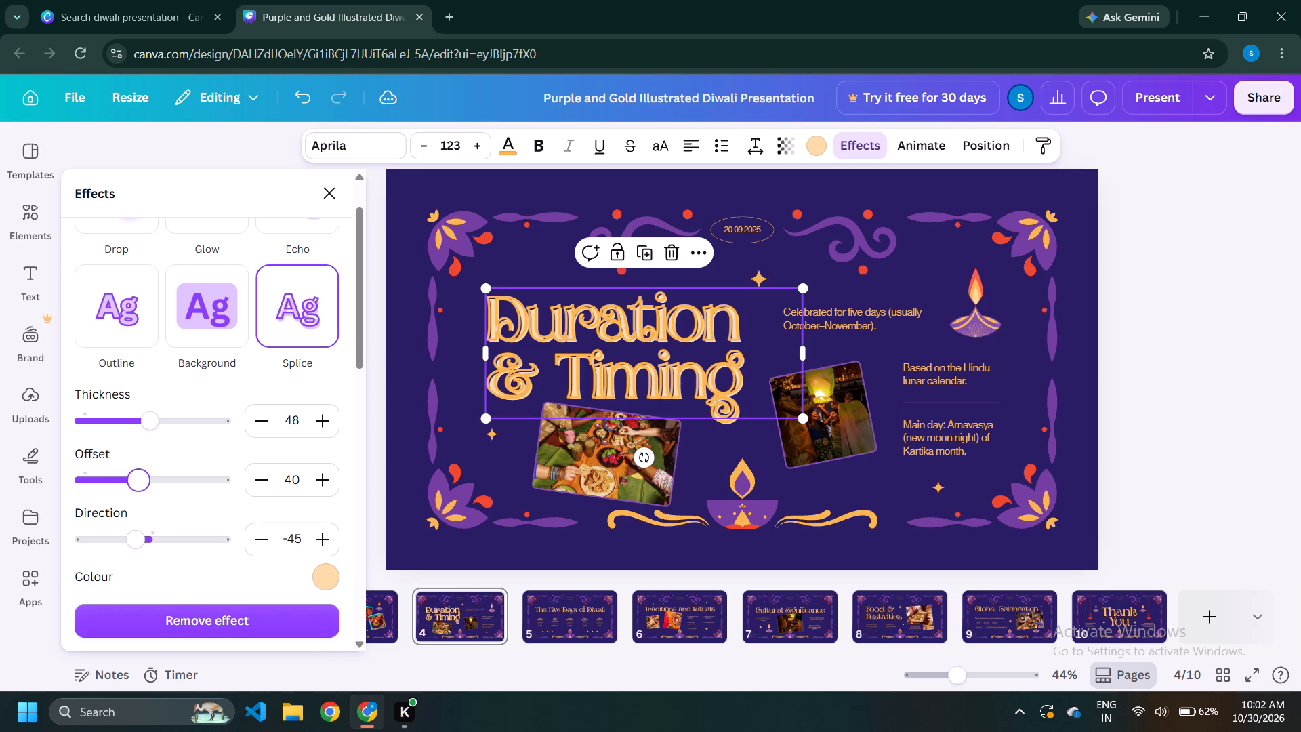
pyautogui.moveTo(137, 501); pyautogui.dragTo(94, 534)
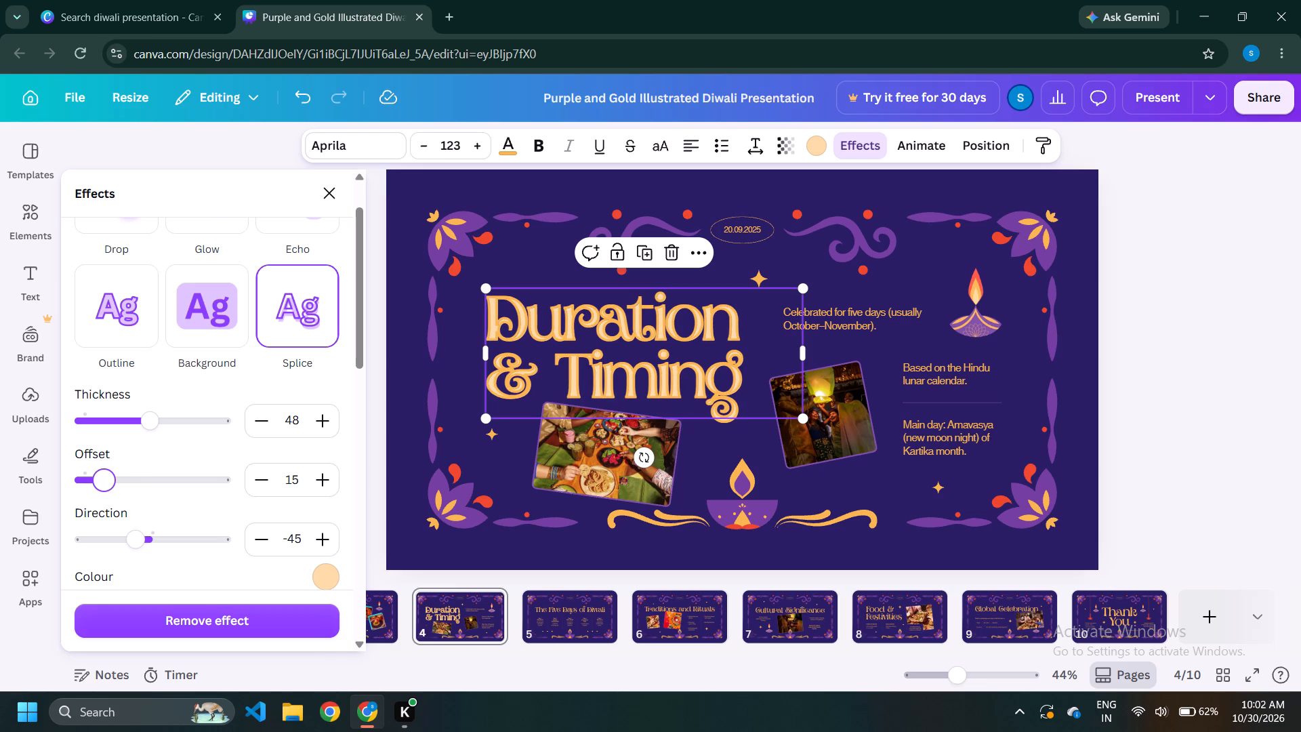
pyautogui.moveTo(94, 534); pyautogui.dragTo(90, 537)
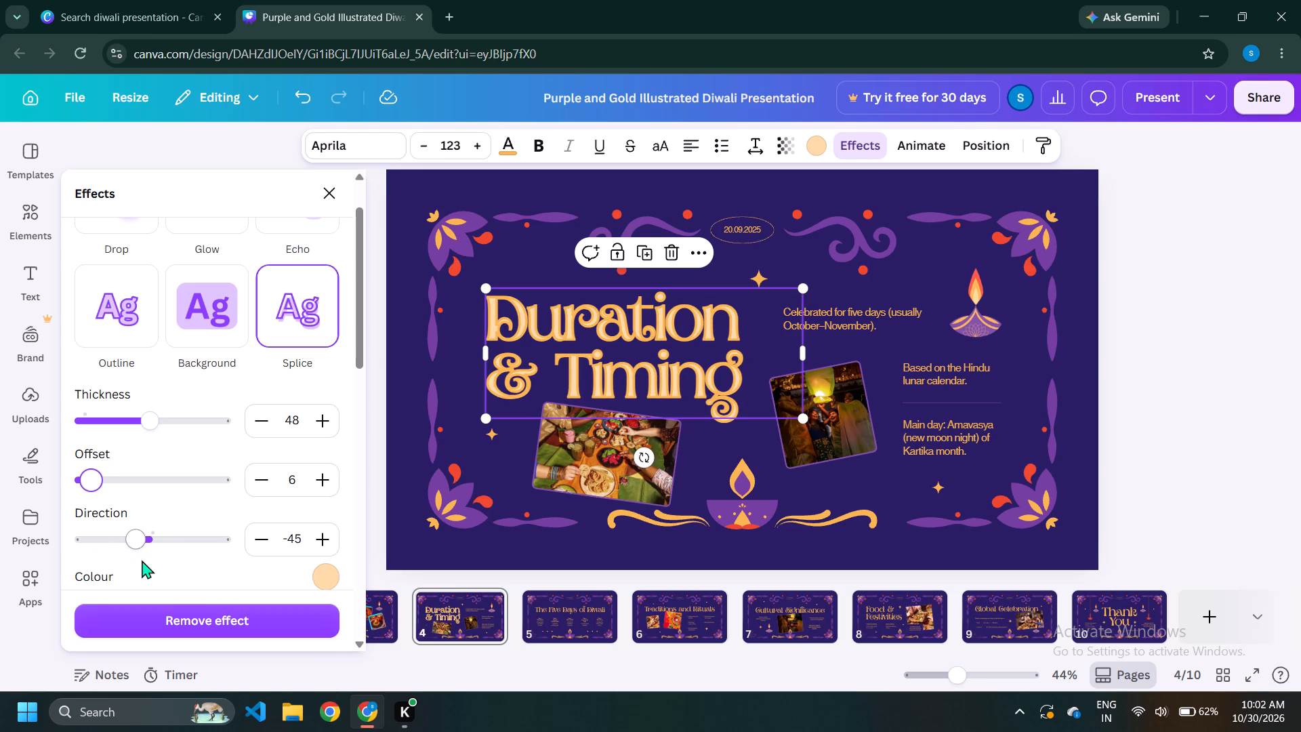
pyautogui.moveTo(142, 543); pyautogui.dragTo(156, 571)
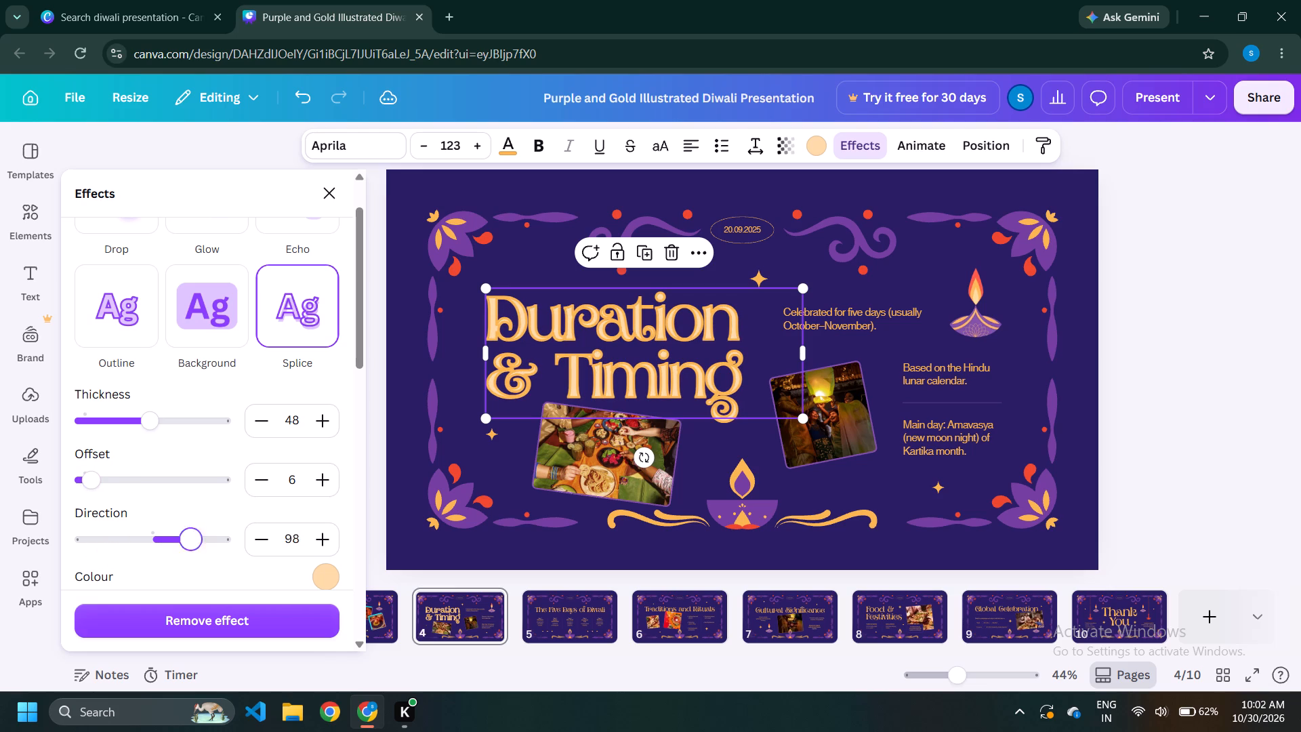
pyautogui.moveTo(156, 571); pyautogui.dragTo(87, 569)
# Apply the Breathe animation to the shared-meal photo on the "Duration & Timing" page.
pyautogui.scroll(-2, 523, 447)
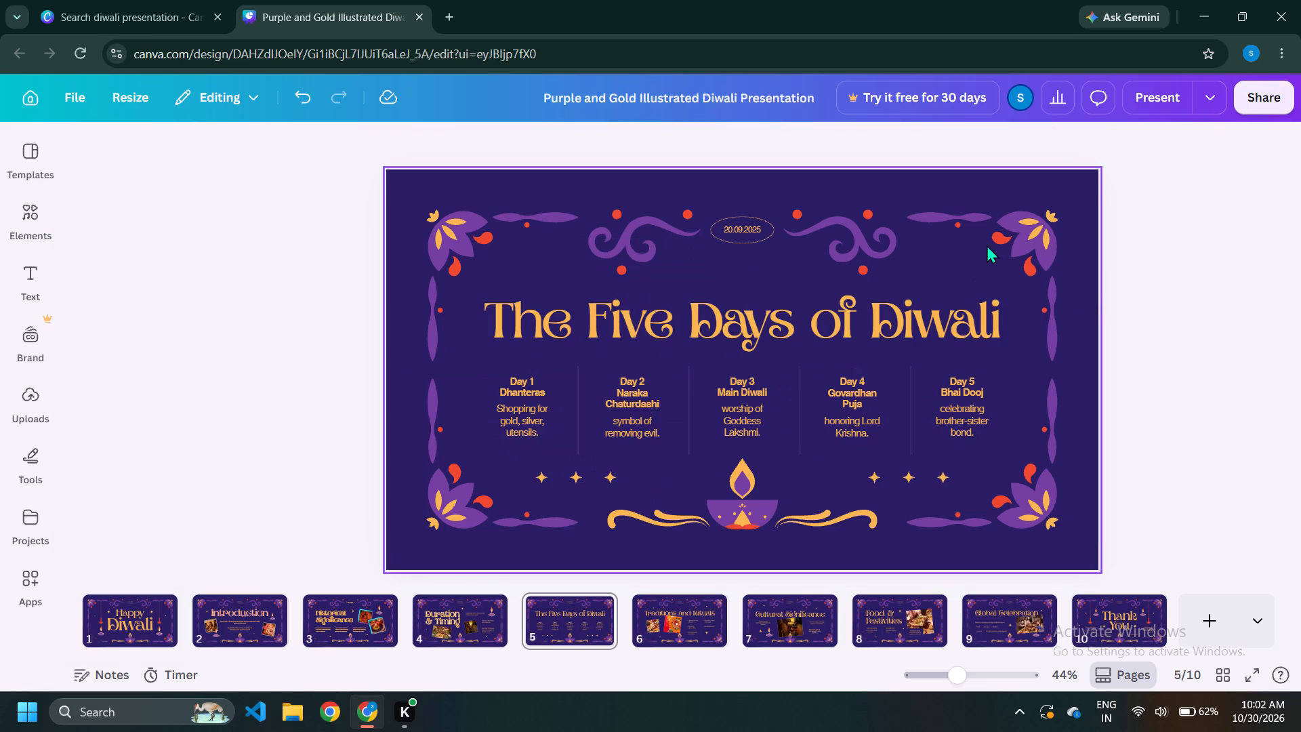
pyautogui.click(244, 624)
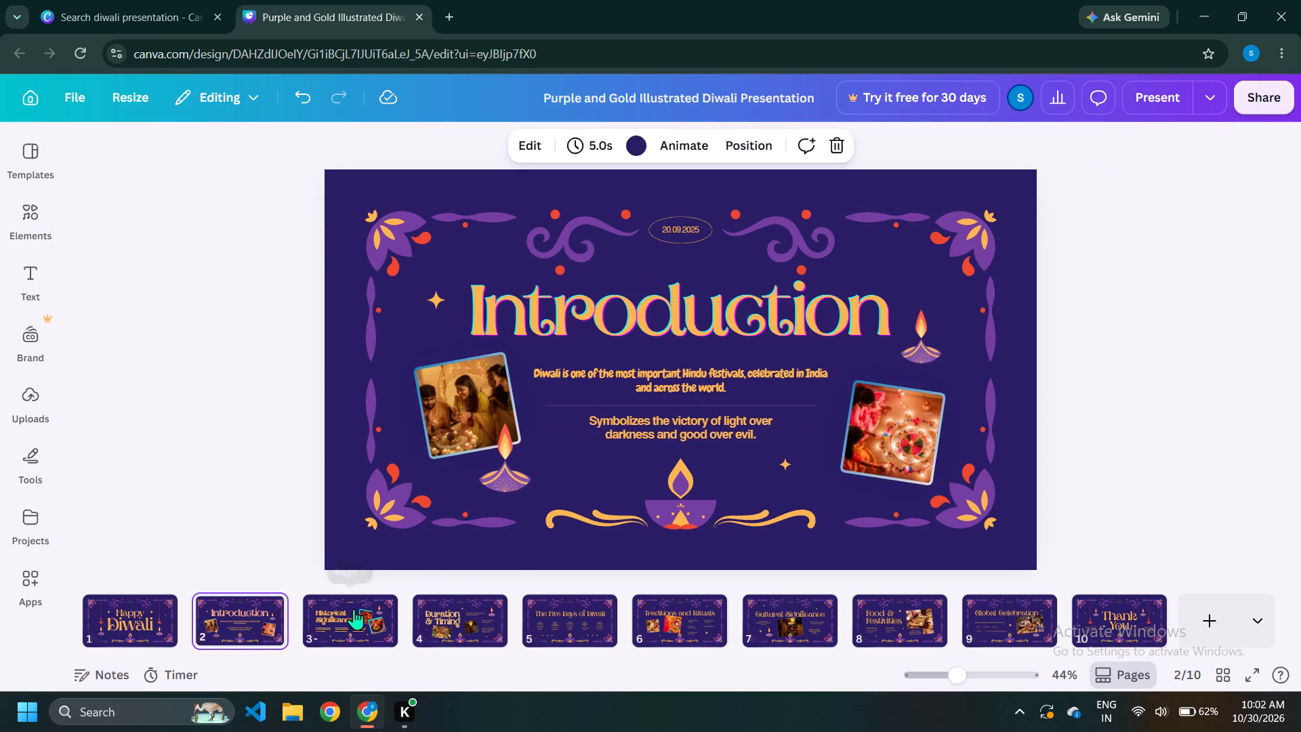
pyautogui.click(354, 609)
pyautogui.click(463, 619)
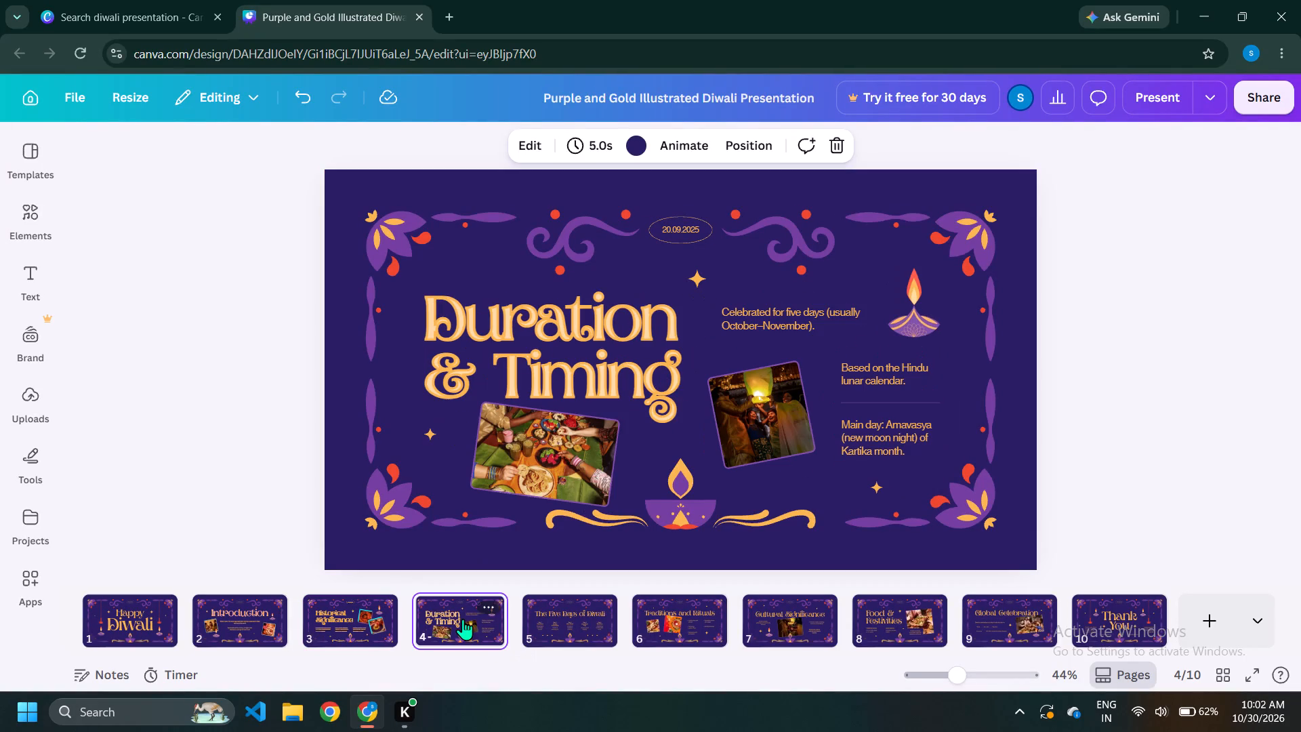
pyautogui.click(535, 445)
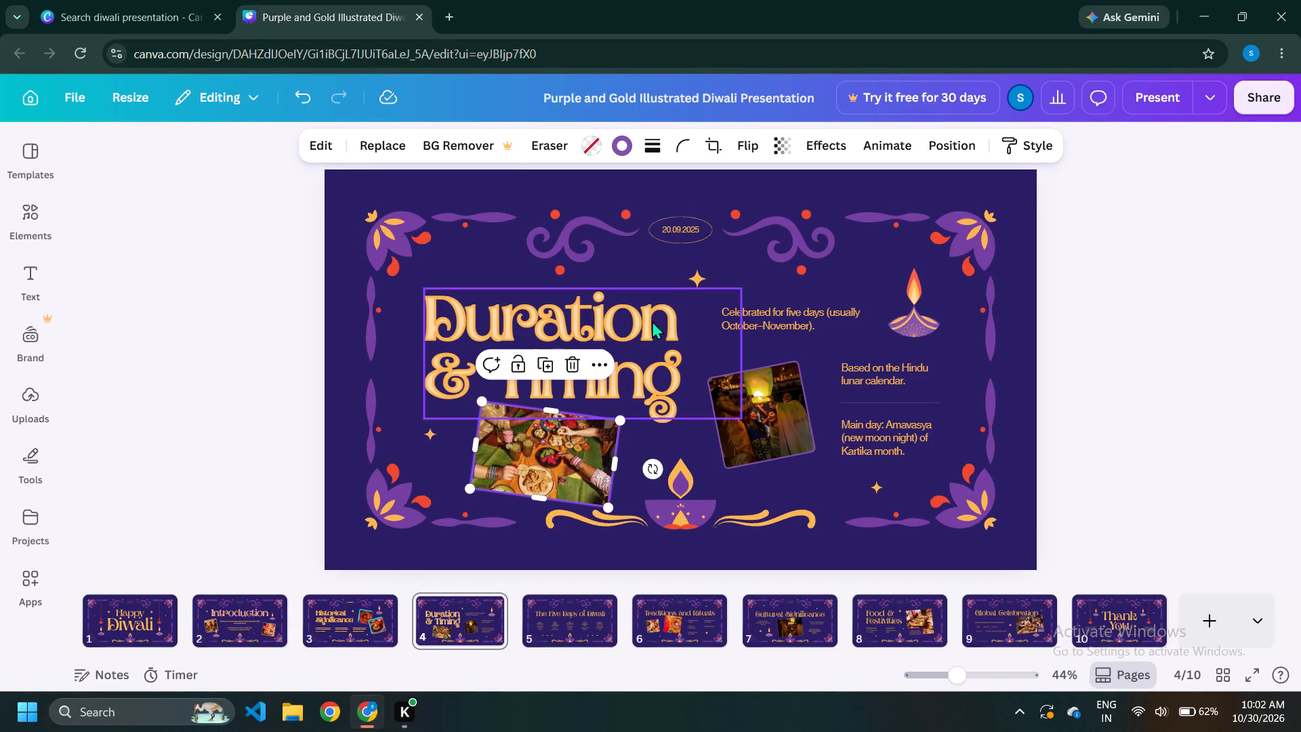
pyautogui.click(877, 141)
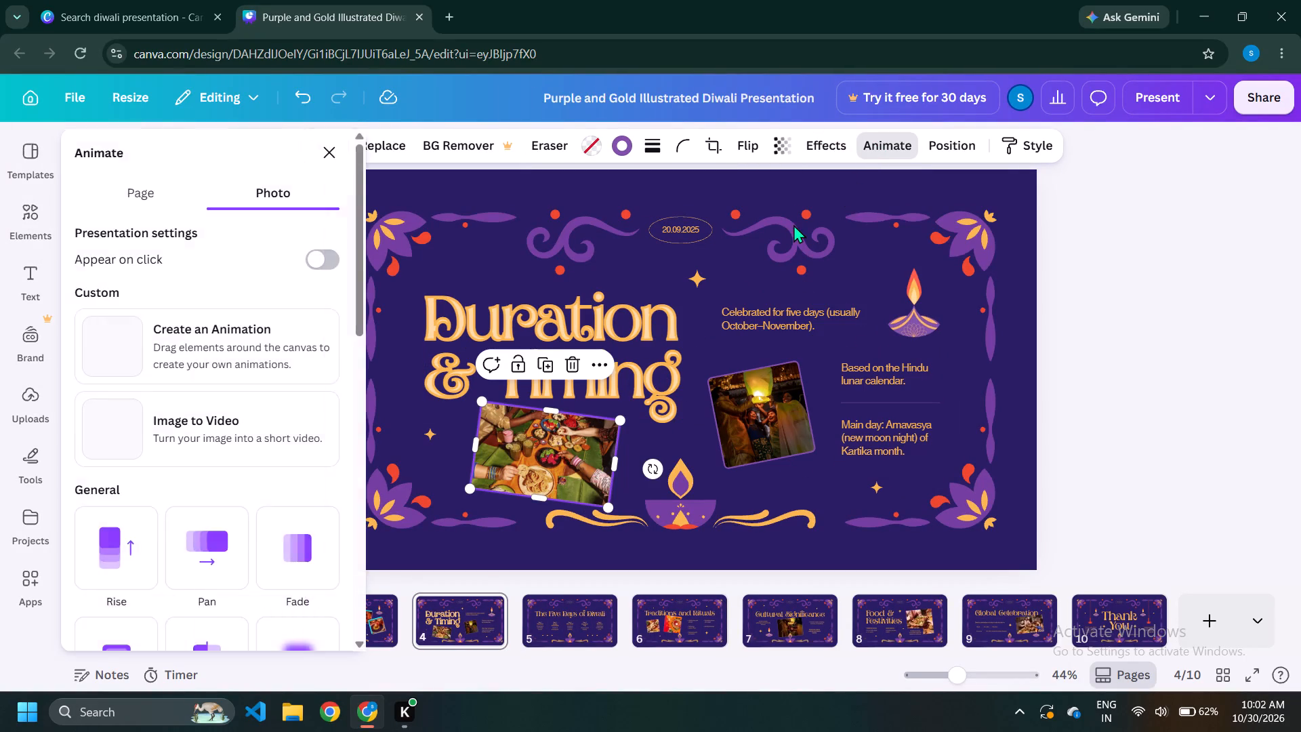
pyautogui.scroll(-5, 230, 458)
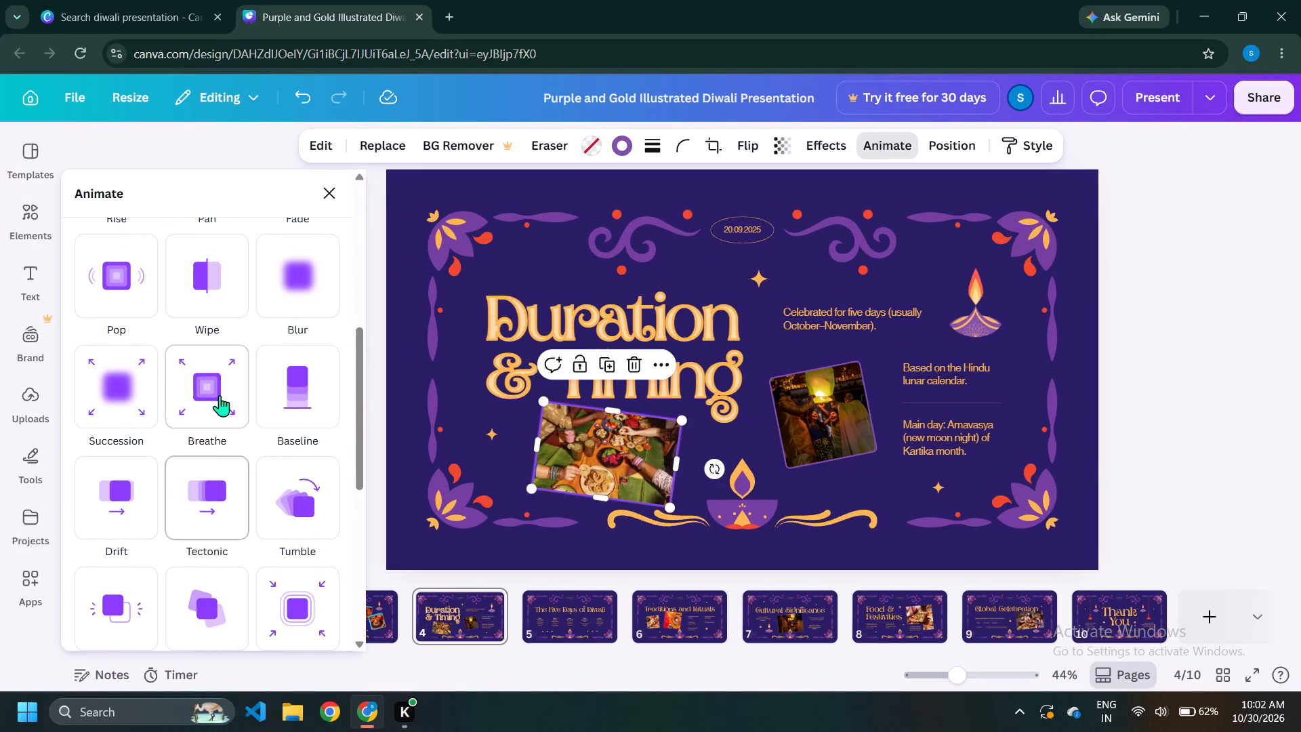
pyautogui.click(220, 393)
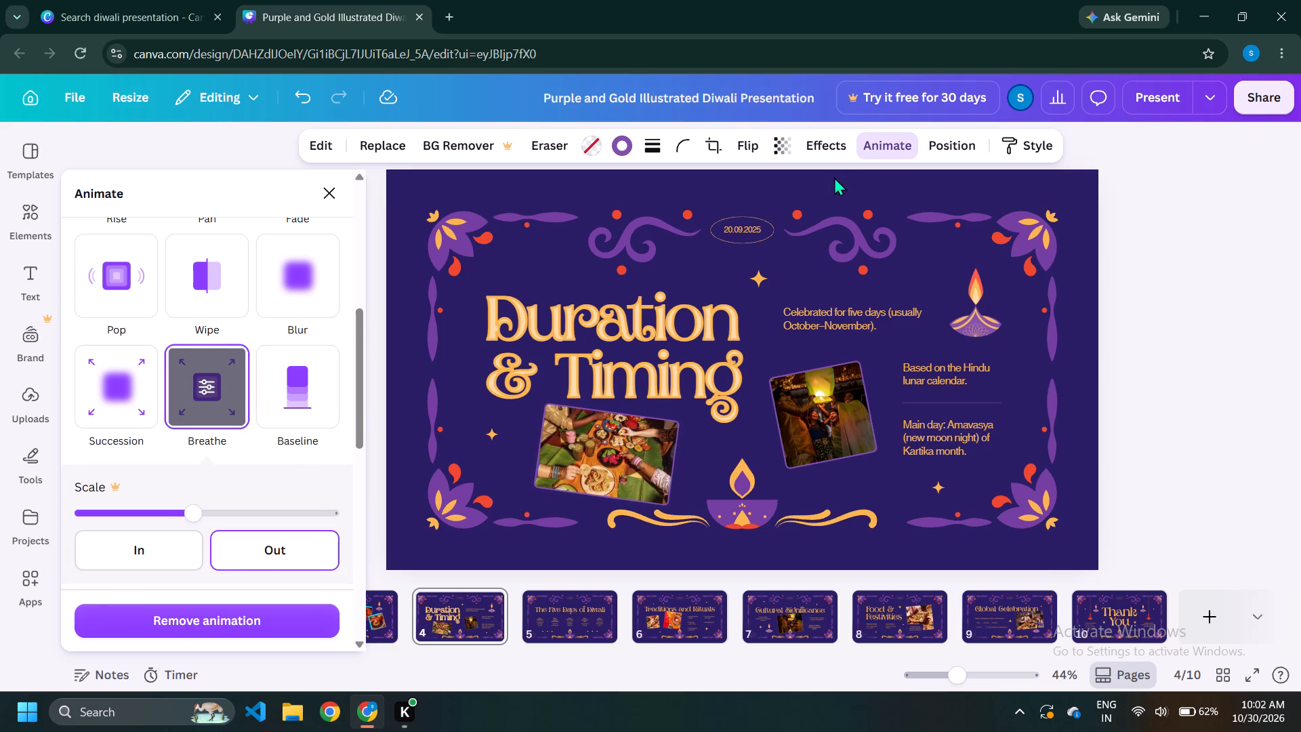
# Apply the Glitch effect to the shared-meal photo below the "Duration & Timing" heading.
pyautogui.click(828, 144)
pyautogui.click(111, 386)
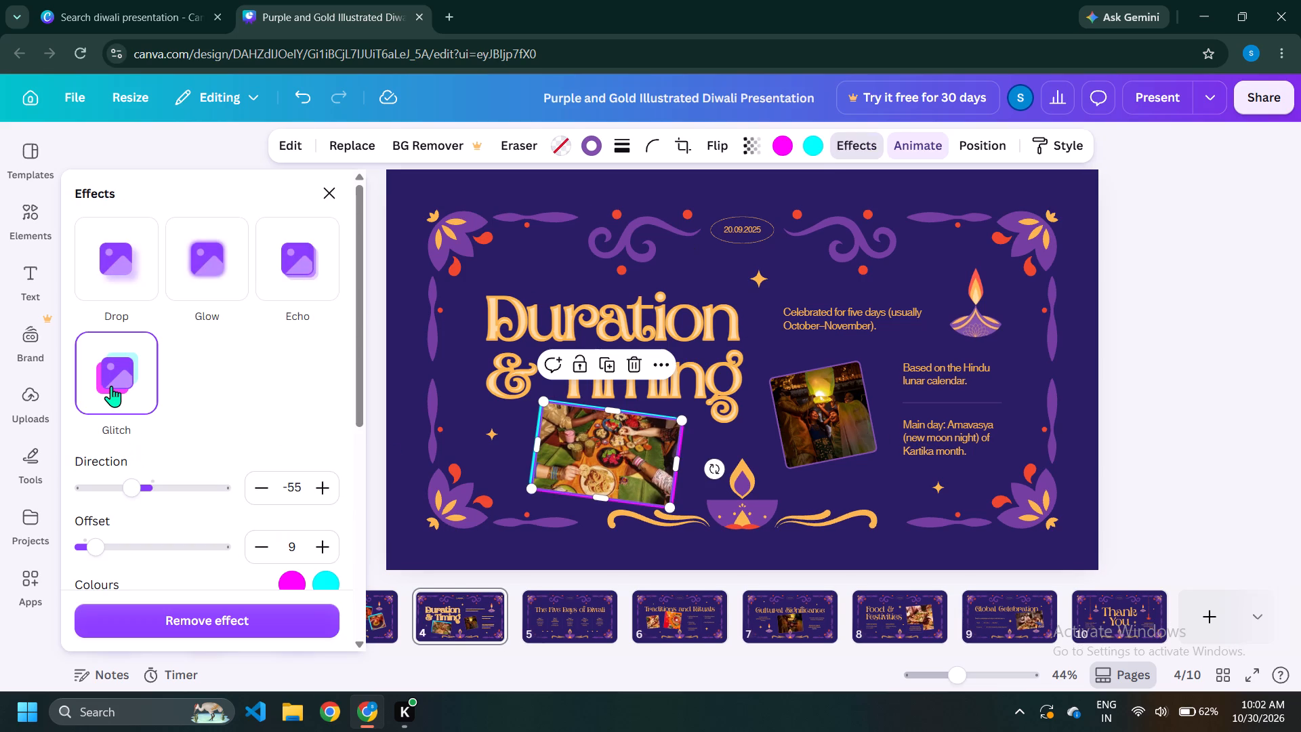
# Apply the Glitch effect to the dark photo with the glowing lantern on the "Duration & Timing" page.
pyautogui.click(837, 424)
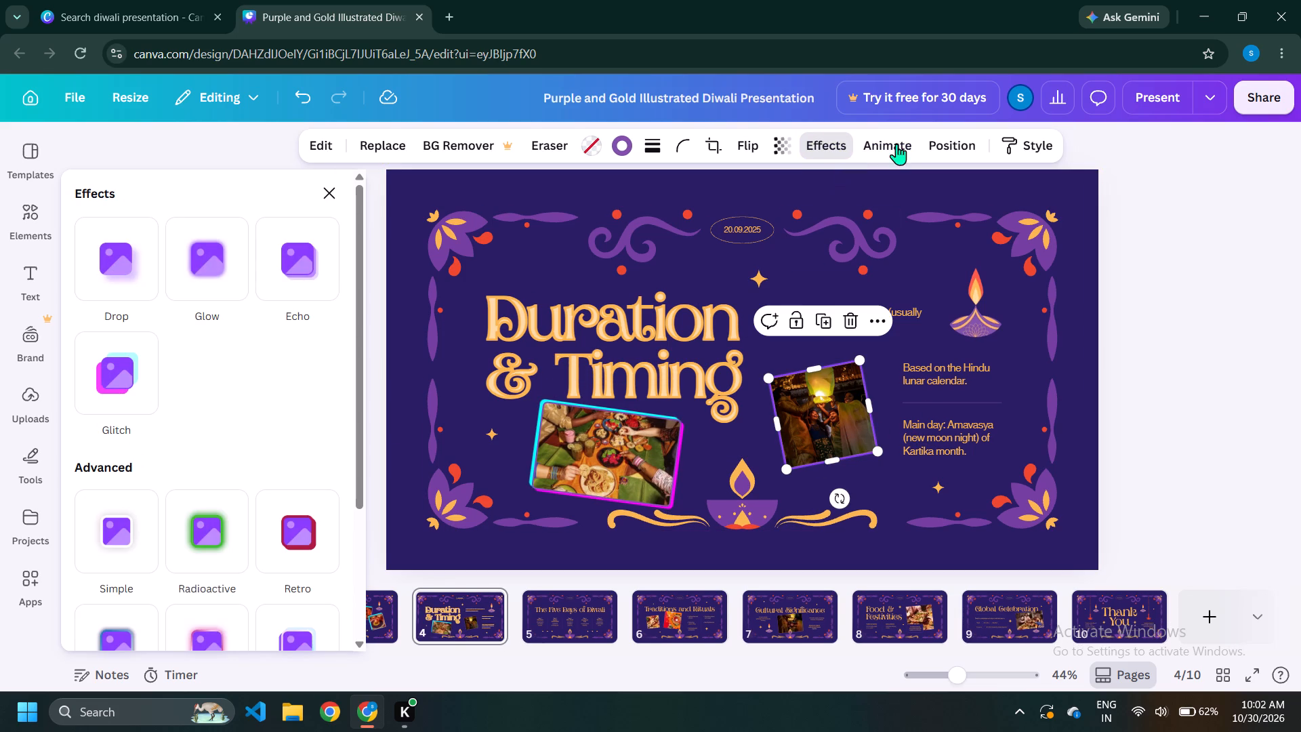
pyautogui.click(827, 145)
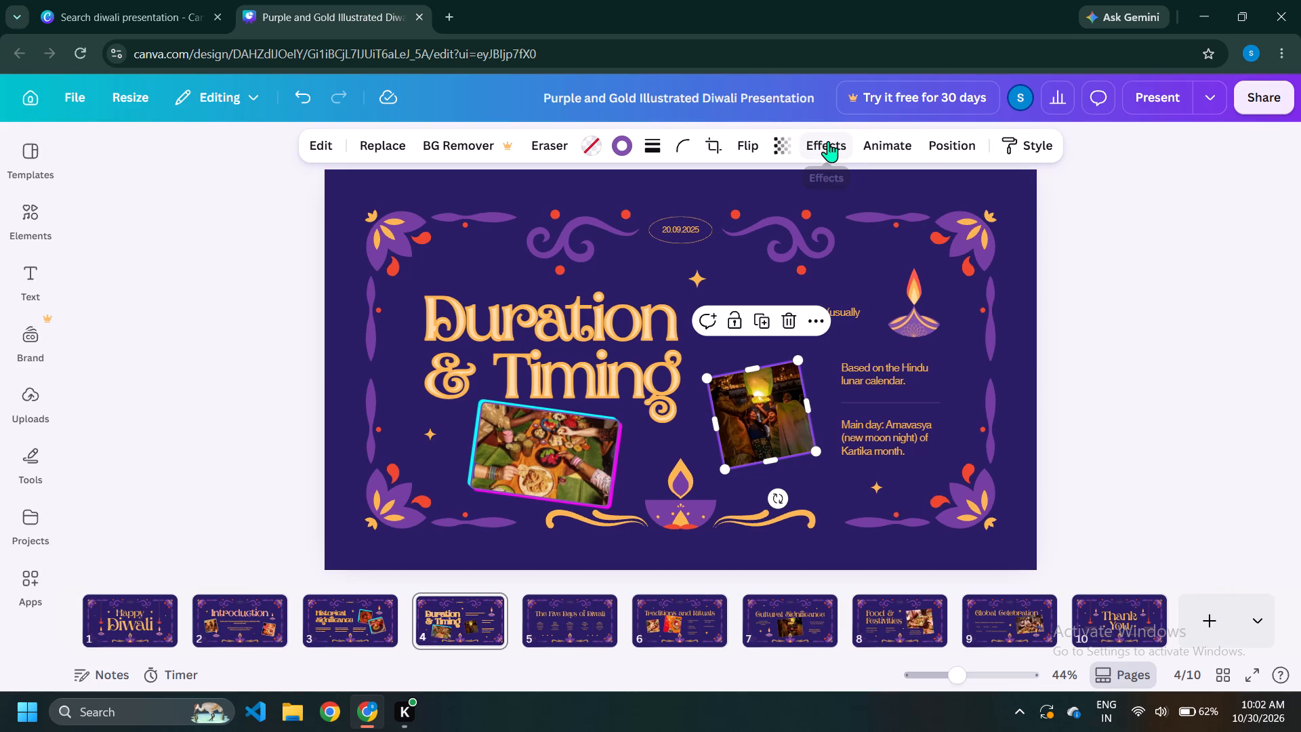
pyautogui.click(828, 141)
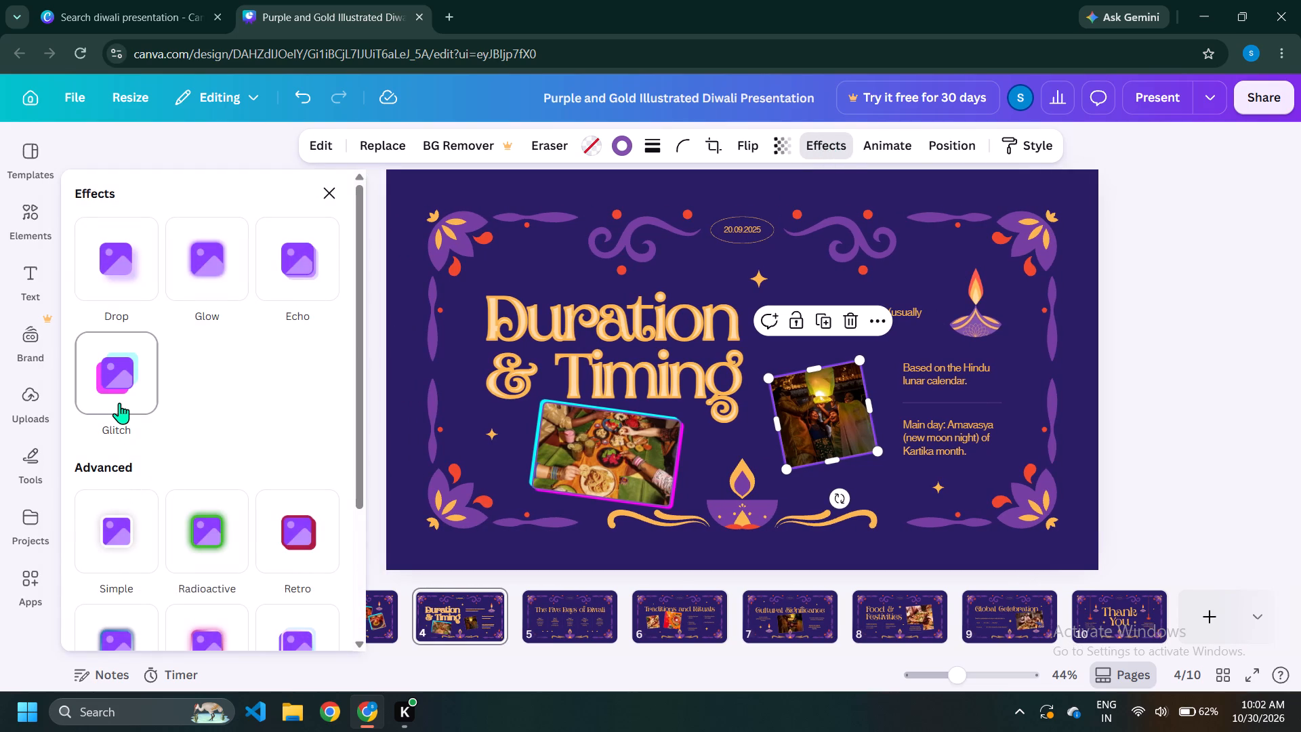
pyautogui.click(119, 403)
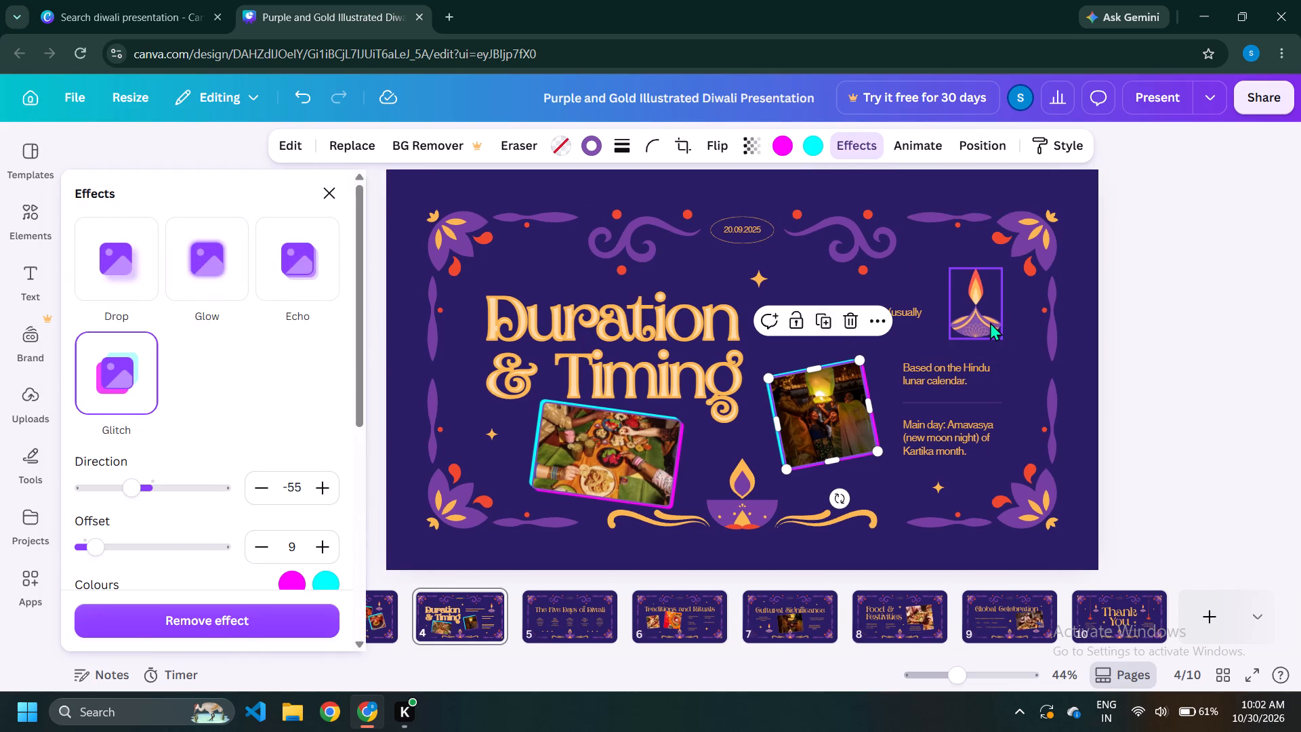
# Apply the Chroma Wave animation to the small diya beside the text on the "Duration & Timing" page.
pyautogui.click(990, 322)
pyautogui.click(898, 152)
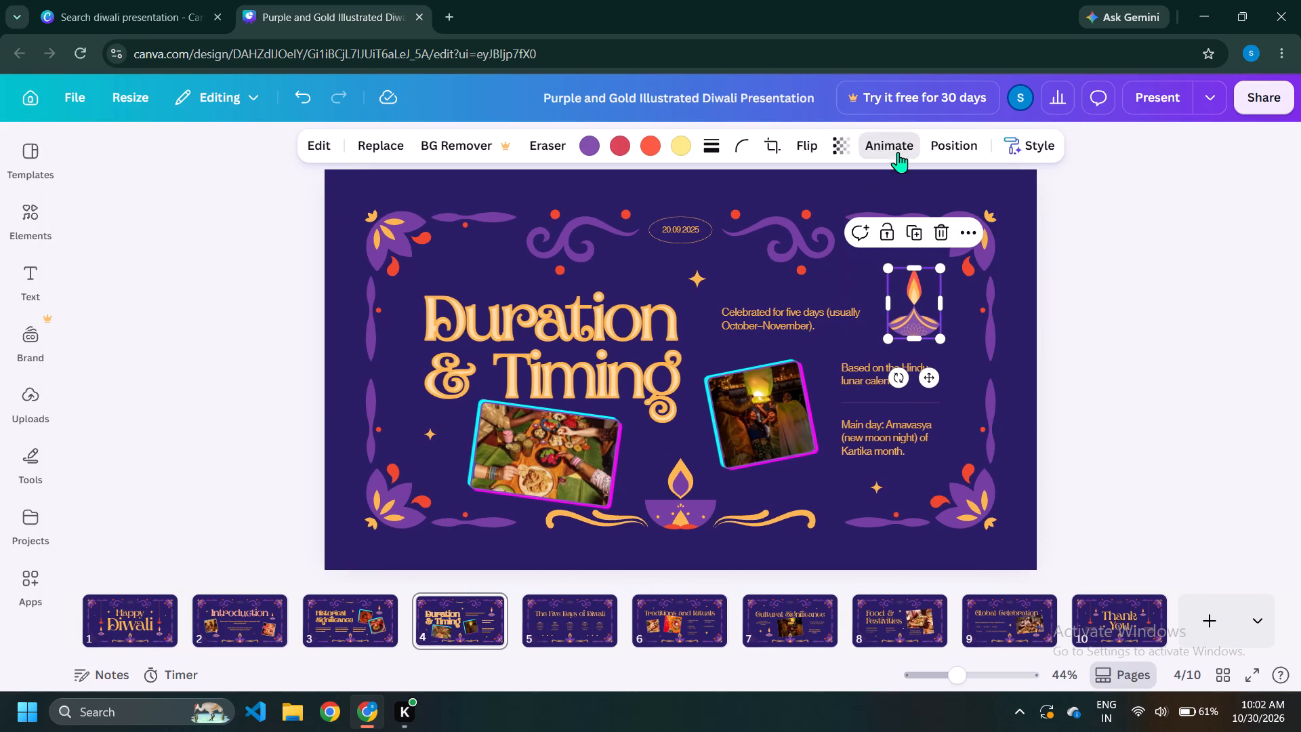
pyautogui.scroll(-3, 251, 443)
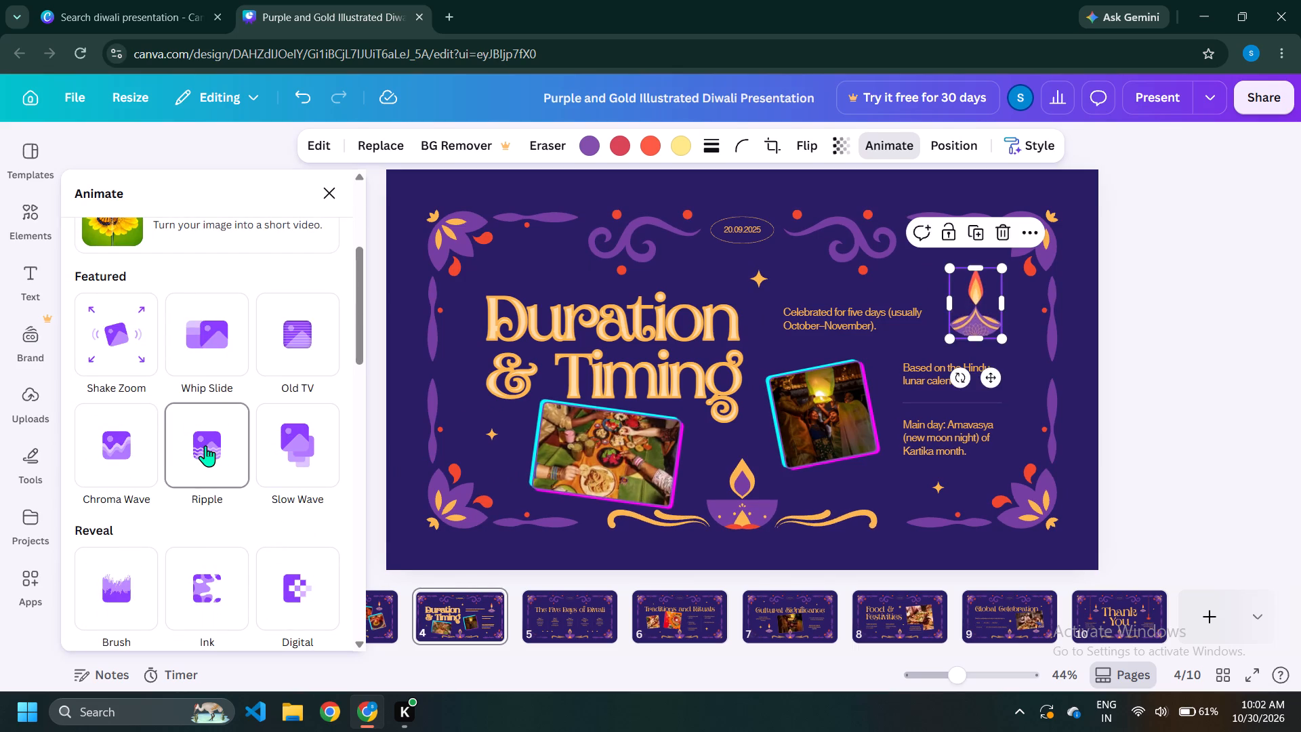
pyautogui.click(108, 437)
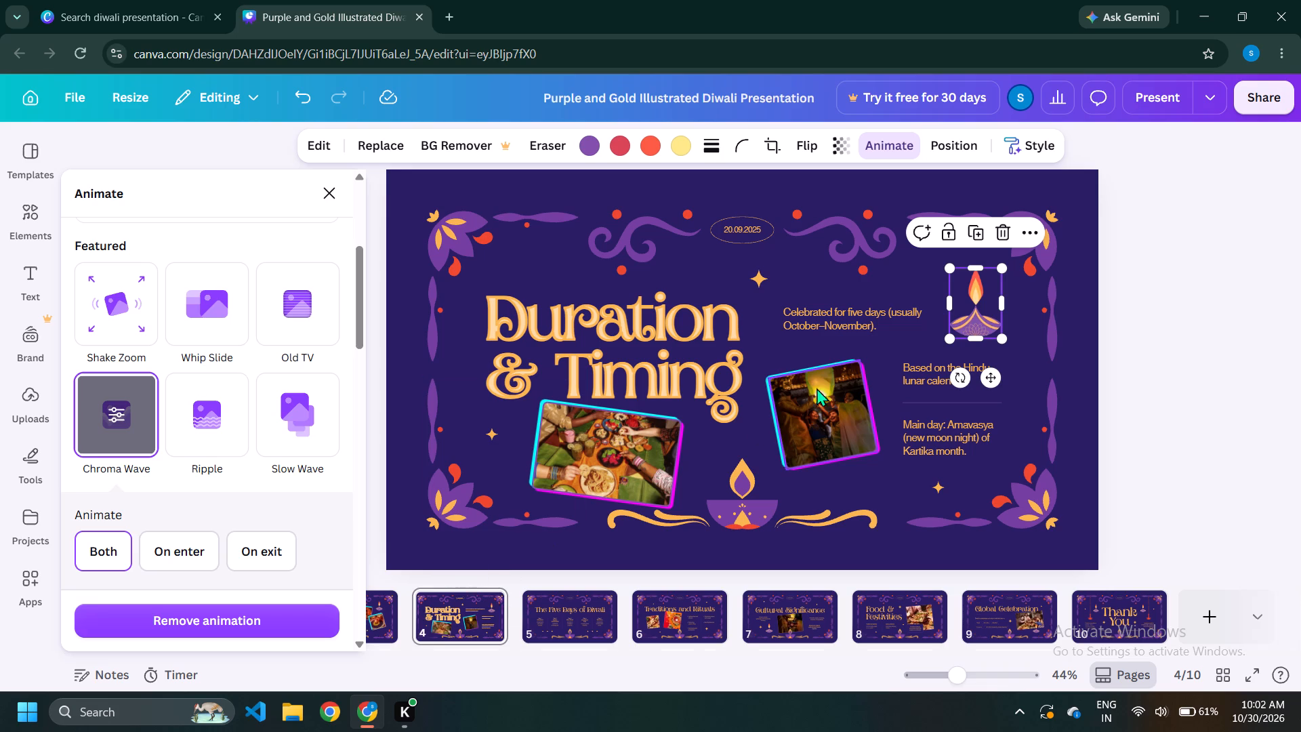
pyautogui.click(1255, 264)
# Apply the Glitch effect to the photo of people with lit lamps on the "Introduction" page.
pyautogui.click(341, 626)
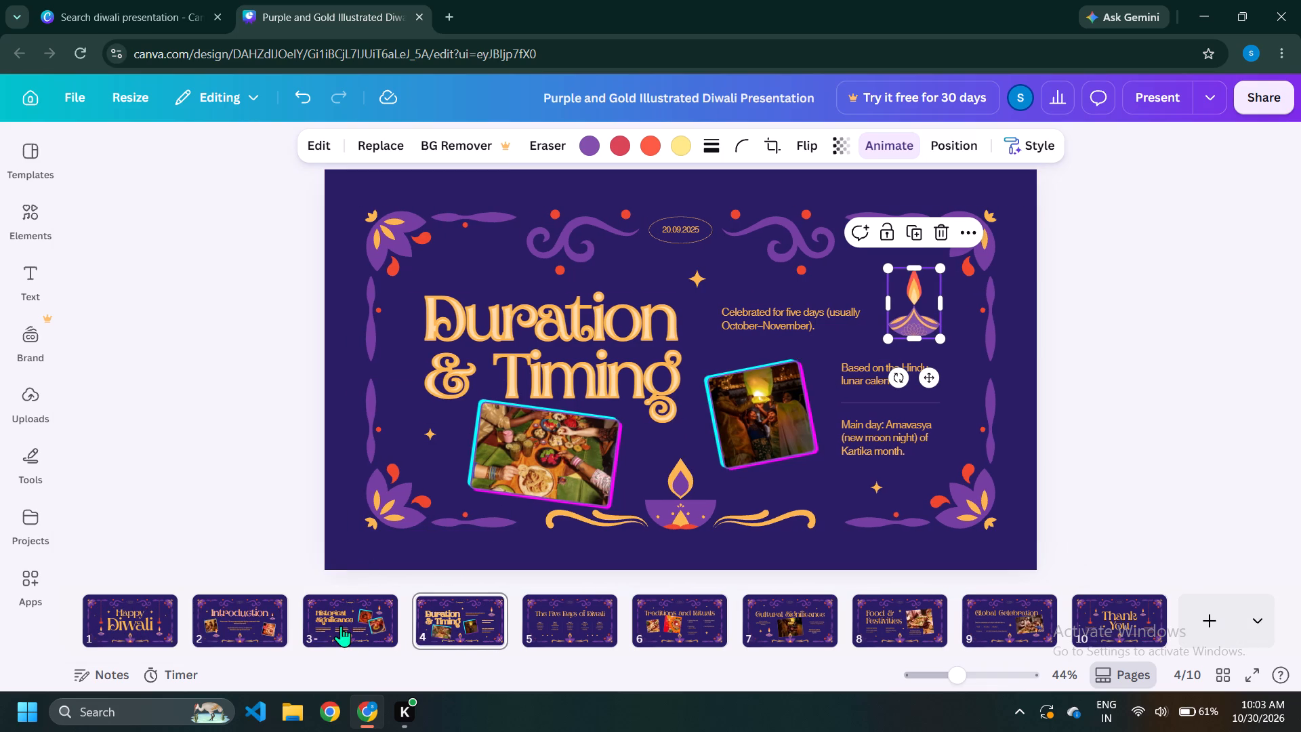
pyautogui.click(261, 620)
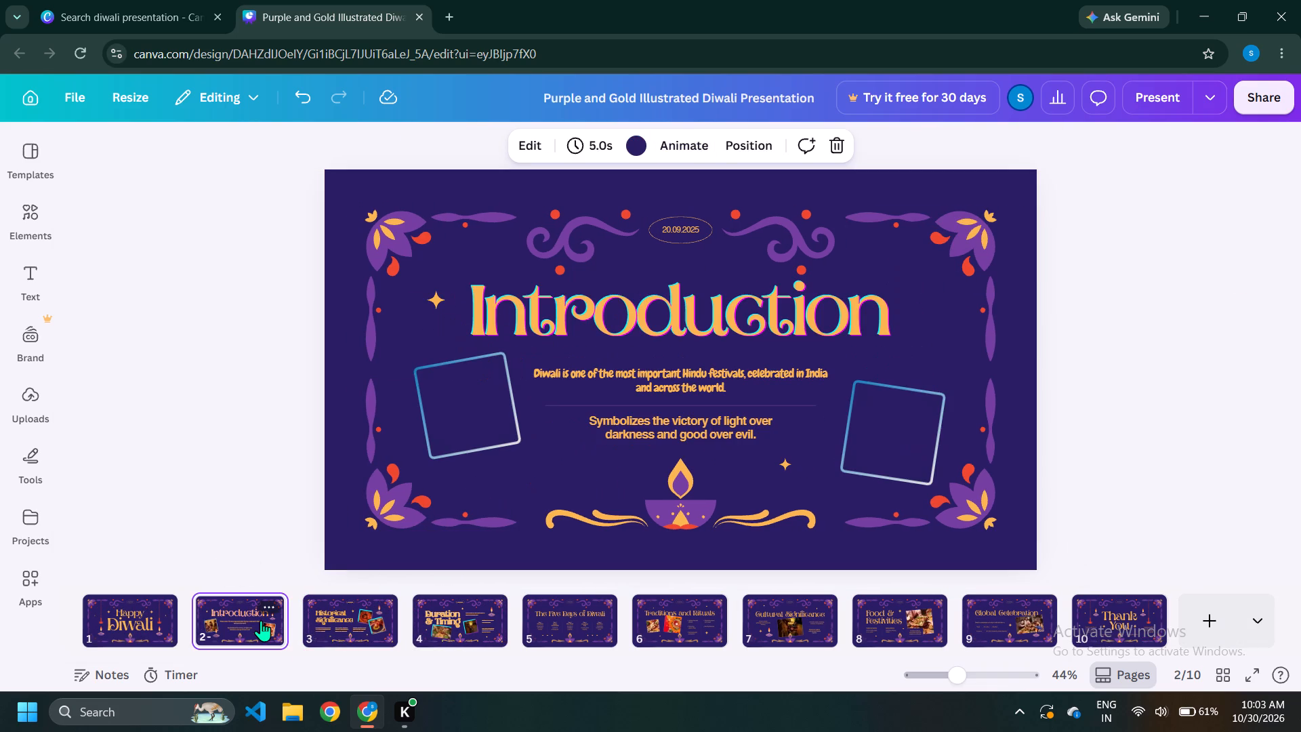
pyautogui.click(161, 606)
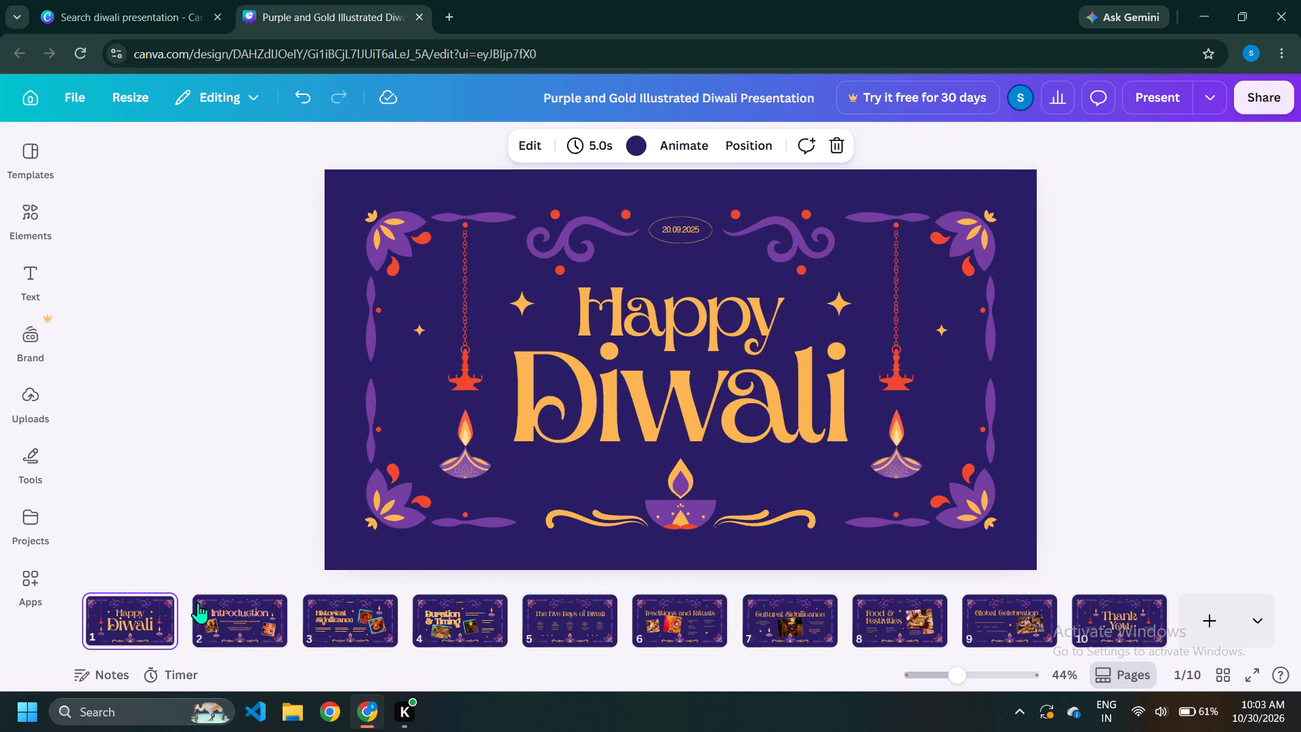
pyautogui.click(212, 604)
pyautogui.click(443, 423)
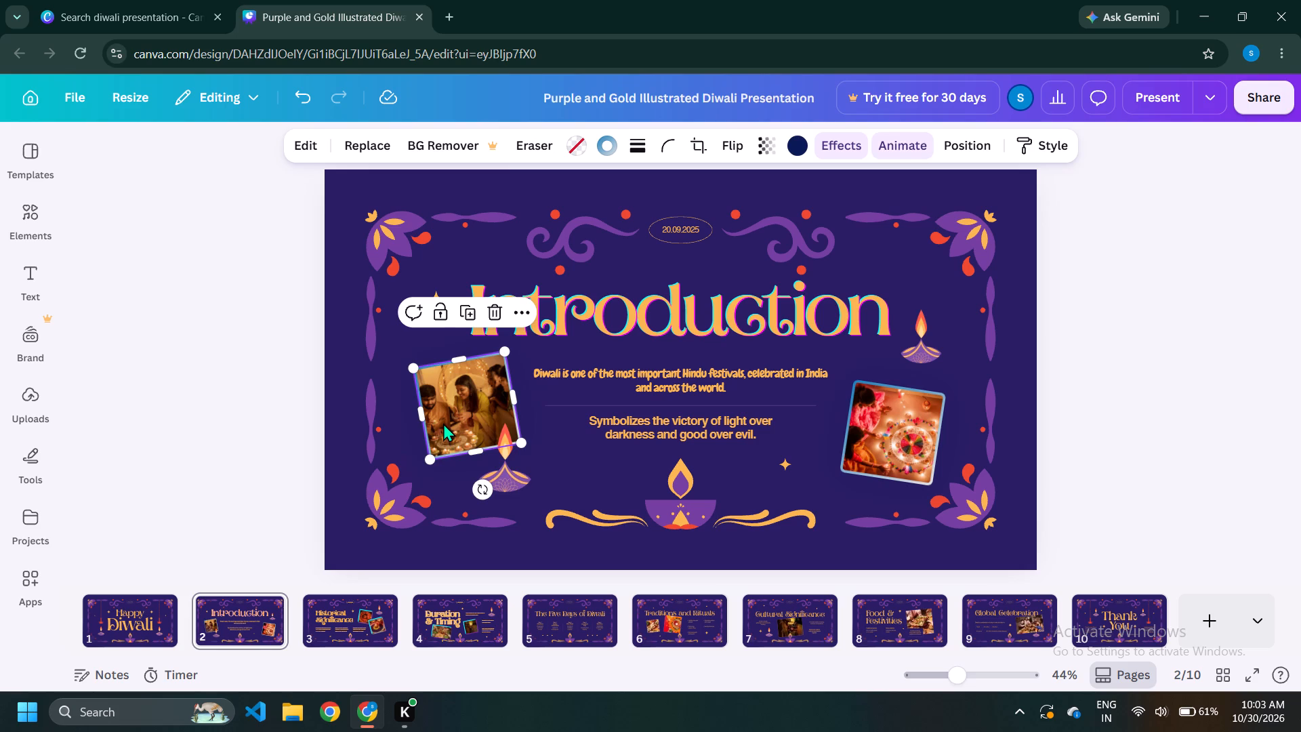
pyautogui.click(832, 148)
pyautogui.click(116, 416)
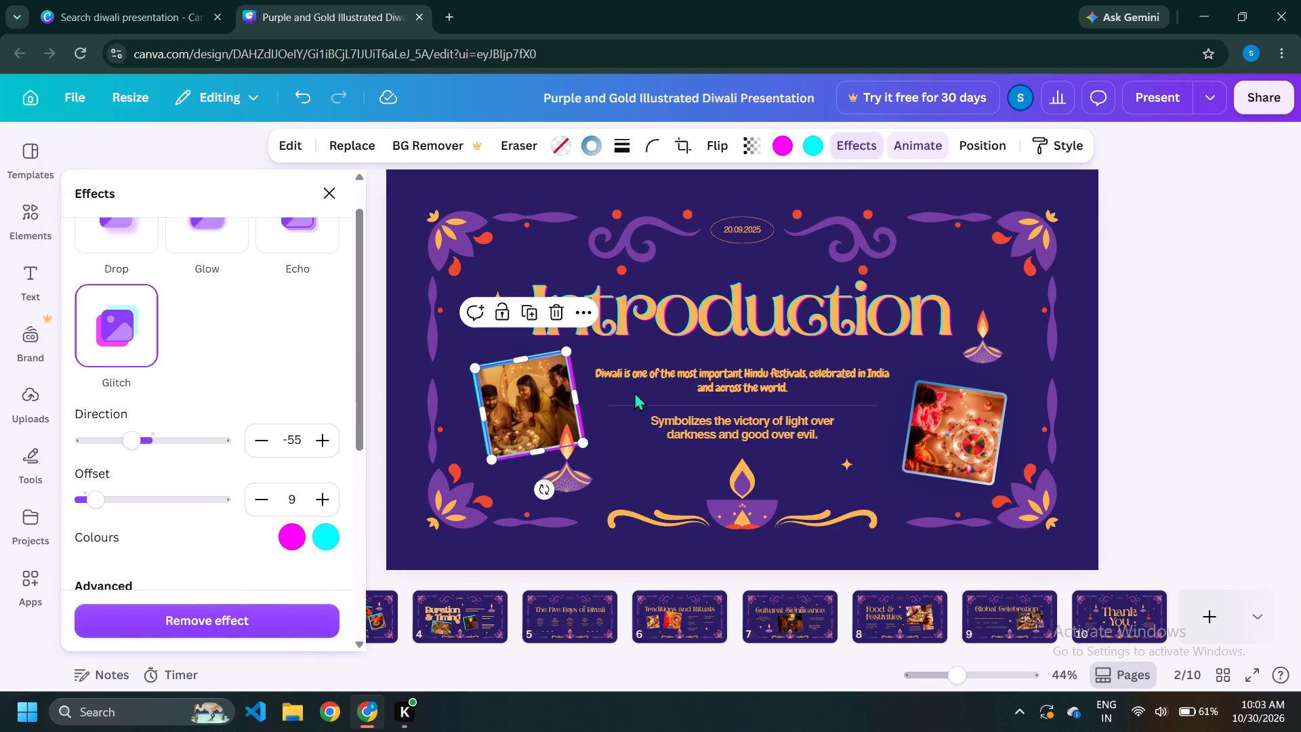
# Apply the Glitch effect to the rangoli photo on the "Introduction" page.
pyautogui.click(922, 439)
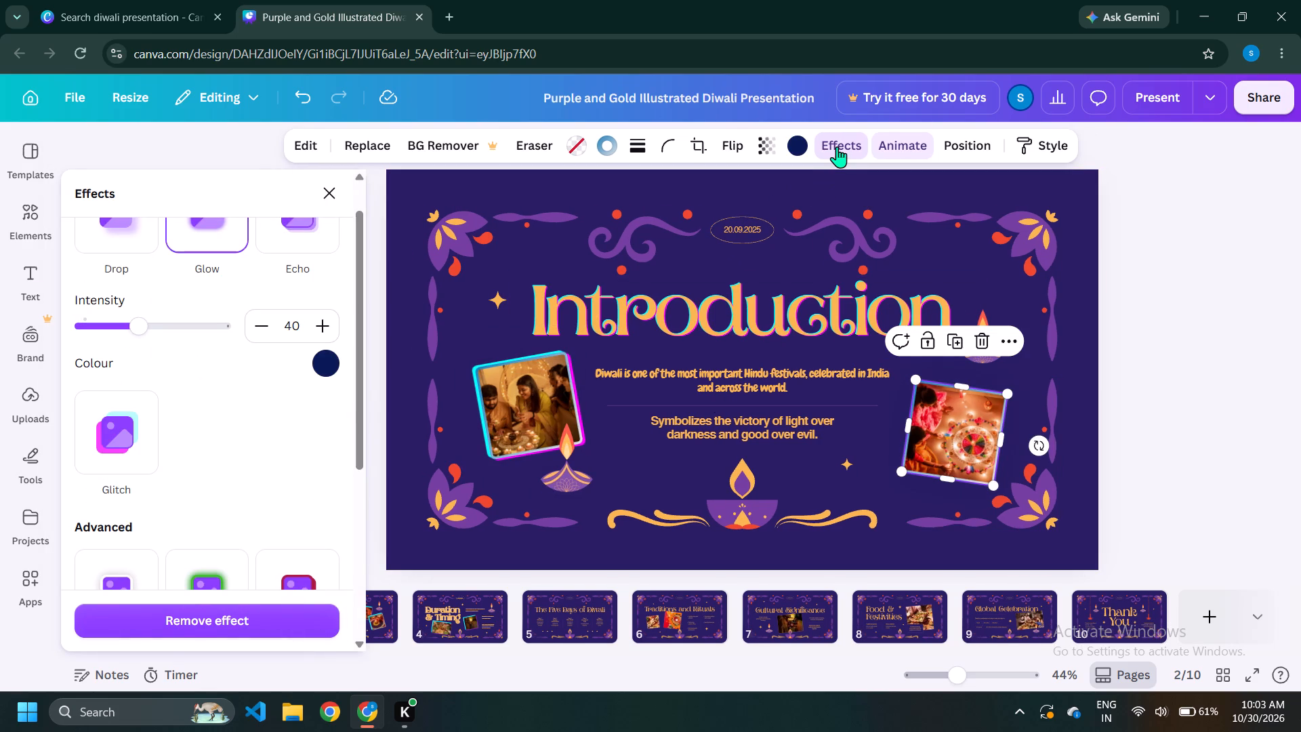
pyautogui.click(837, 146)
pyautogui.click(837, 146)
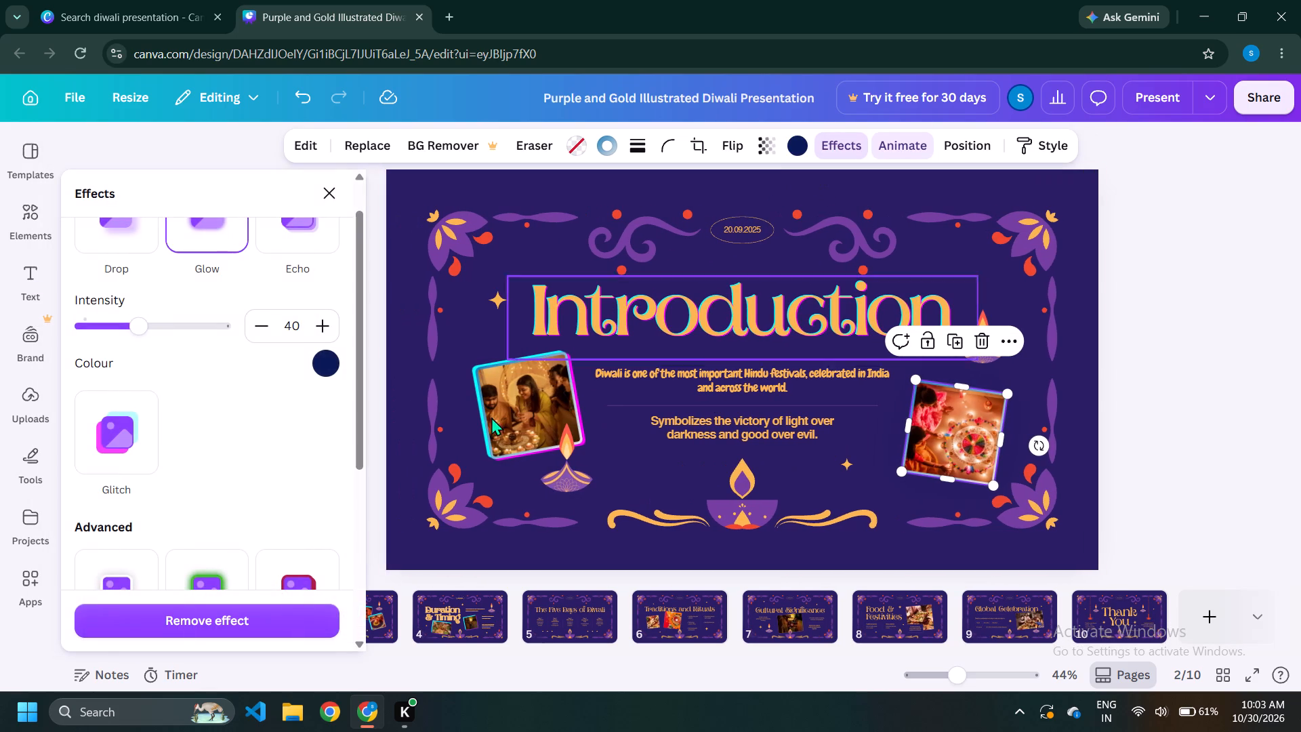
pyautogui.click(119, 449)
pyautogui.click(1222, 377)
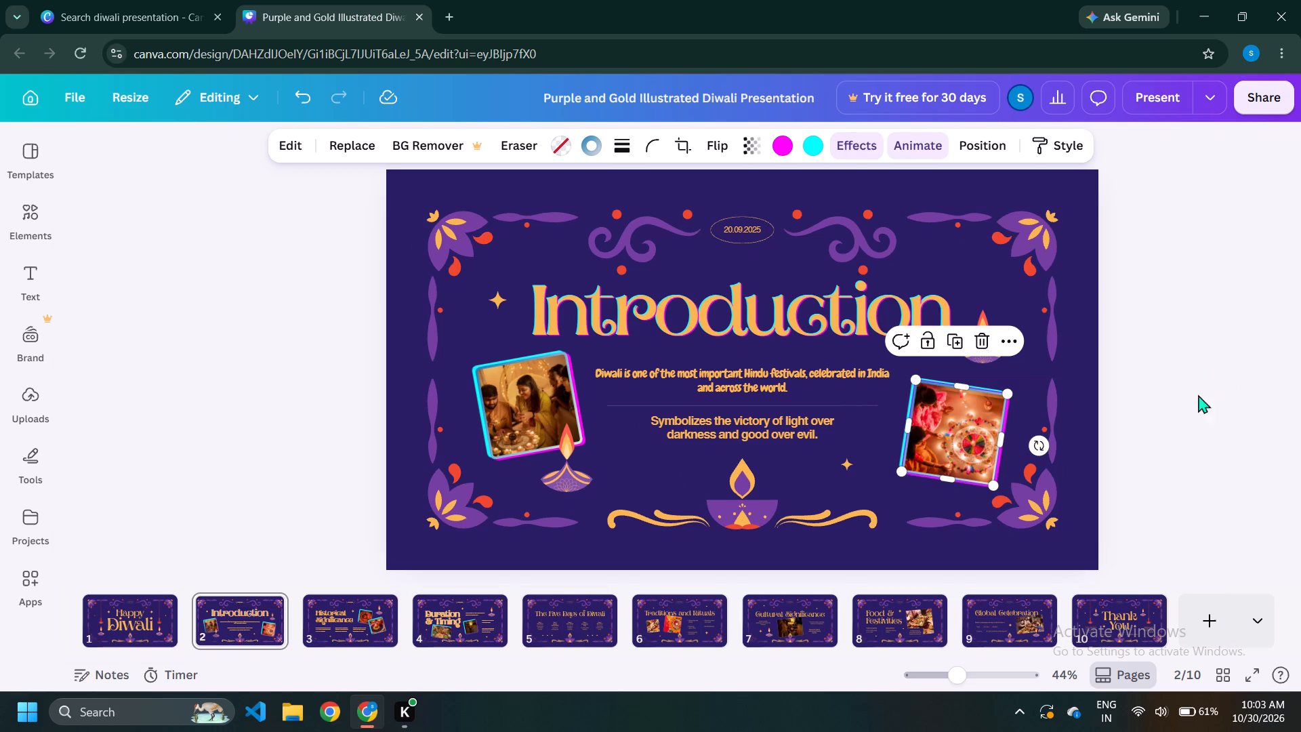
# Apply the Glitch text effect to the "The Five Days of Diwali" heading on page 5.
pyautogui.click(354, 634)
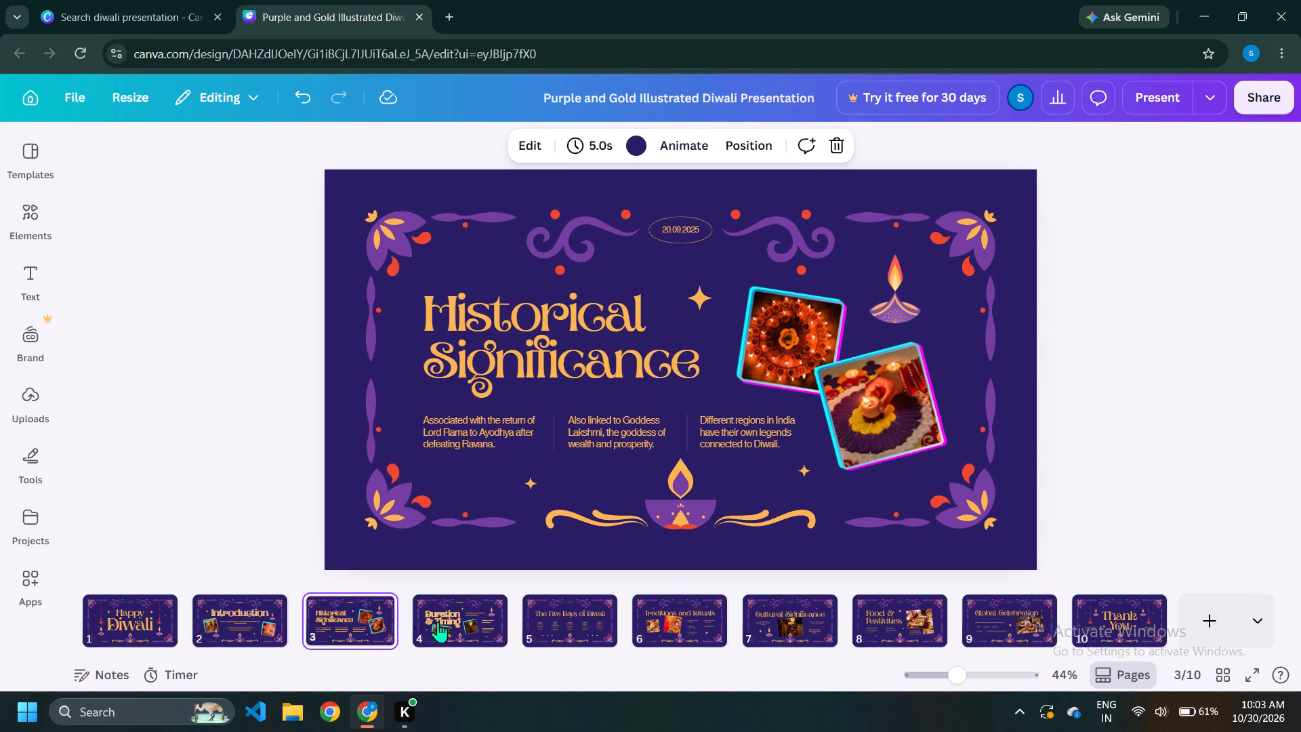
pyautogui.click(484, 613)
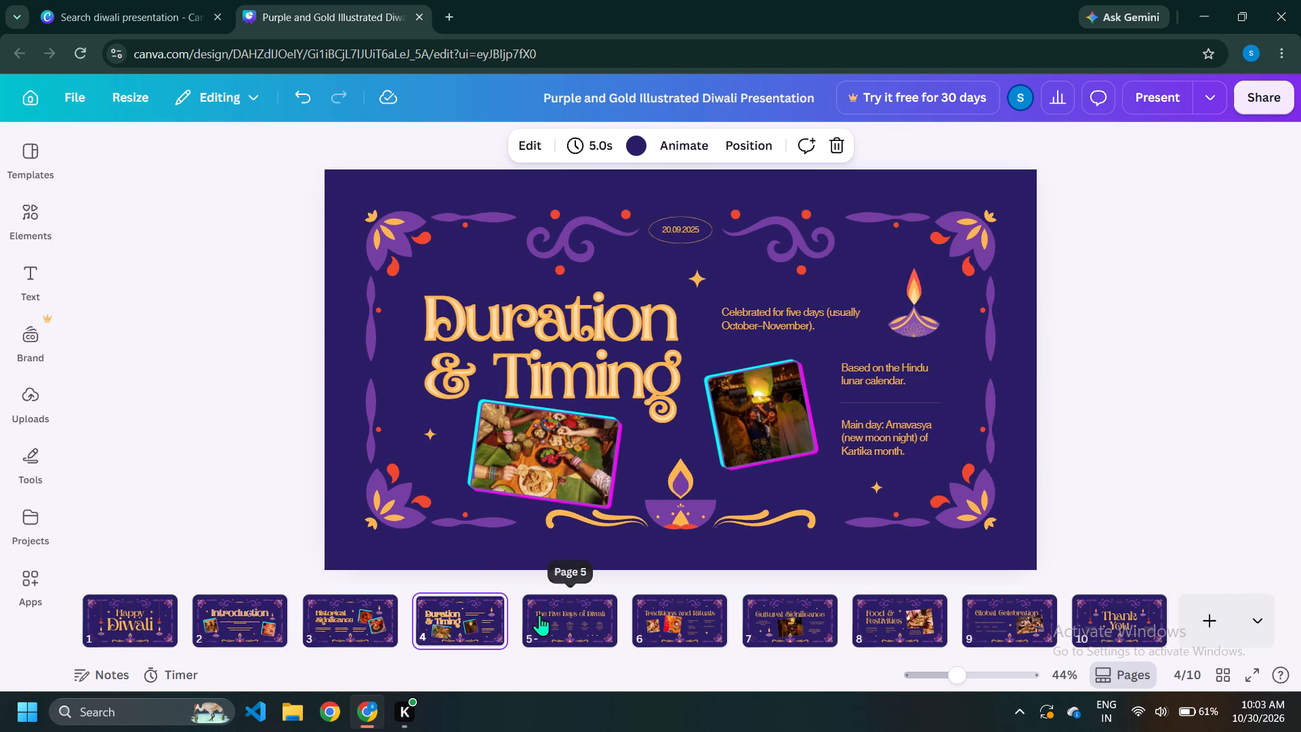
pyautogui.click(542, 617)
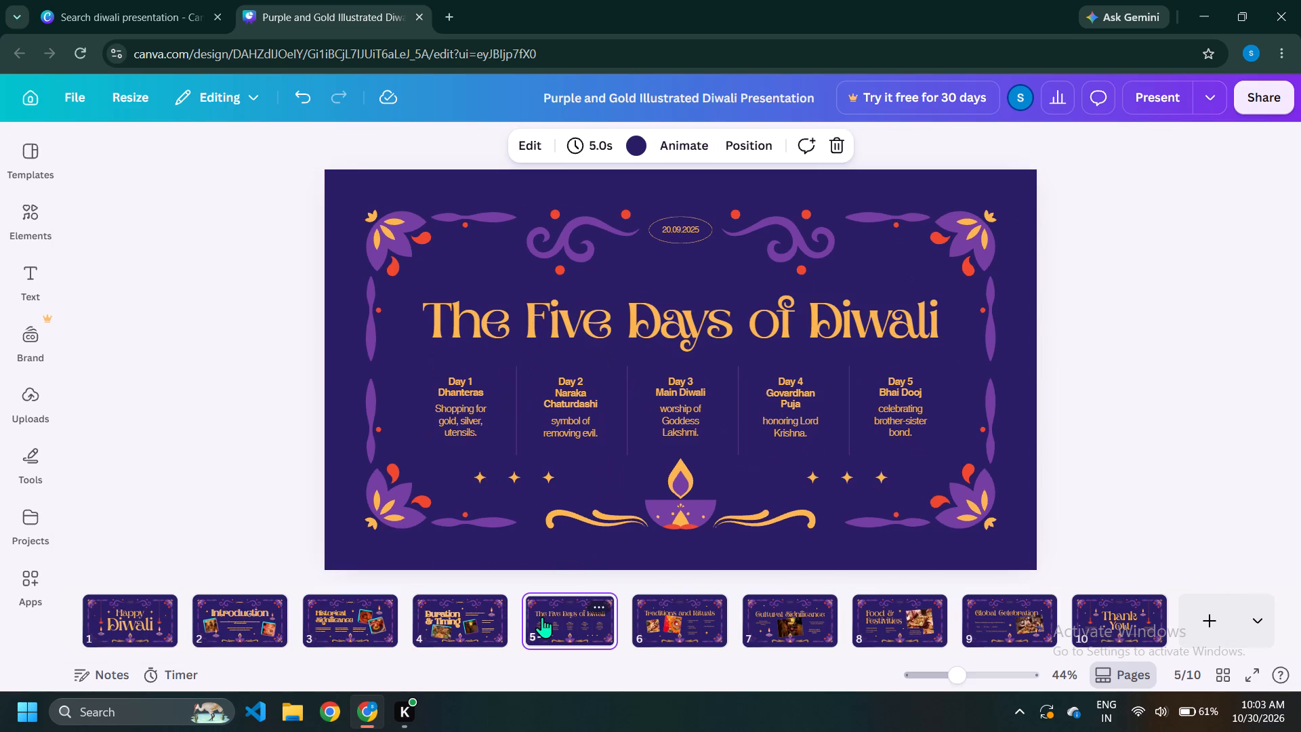
pyautogui.click(453, 338)
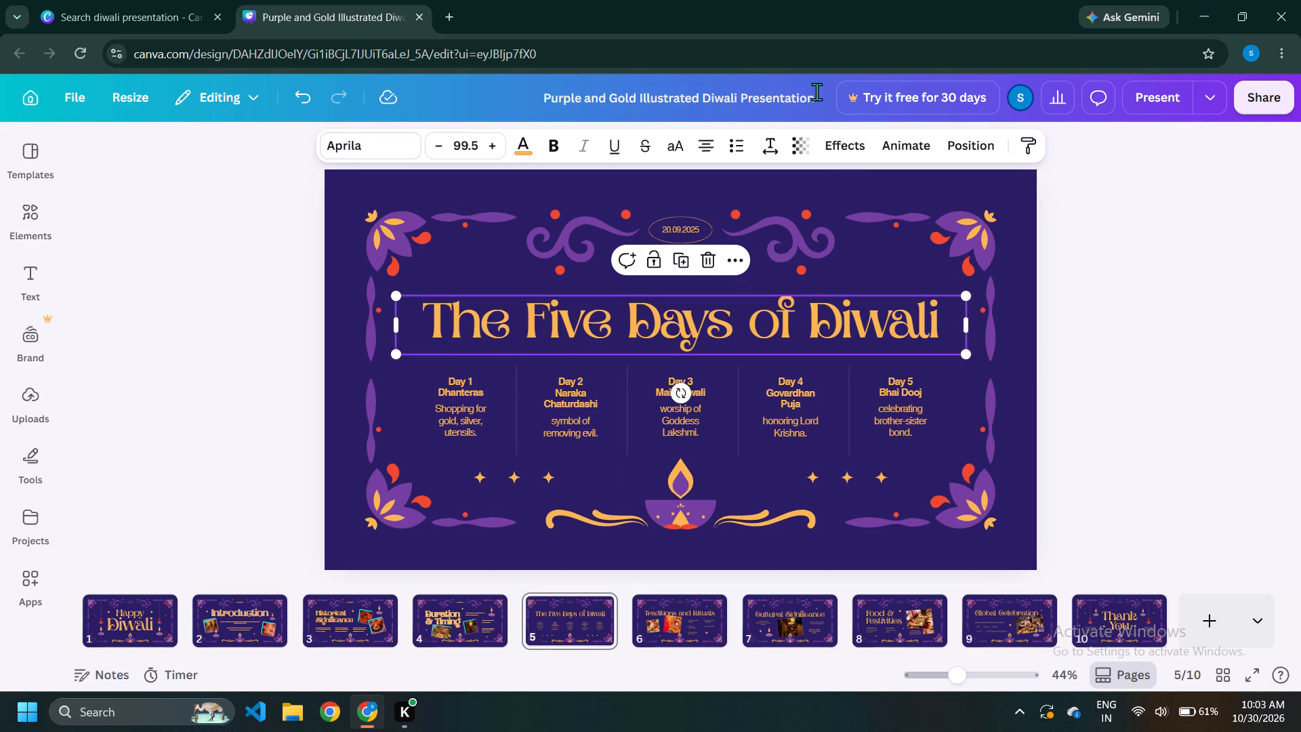
pyautogui.click(834, 140)
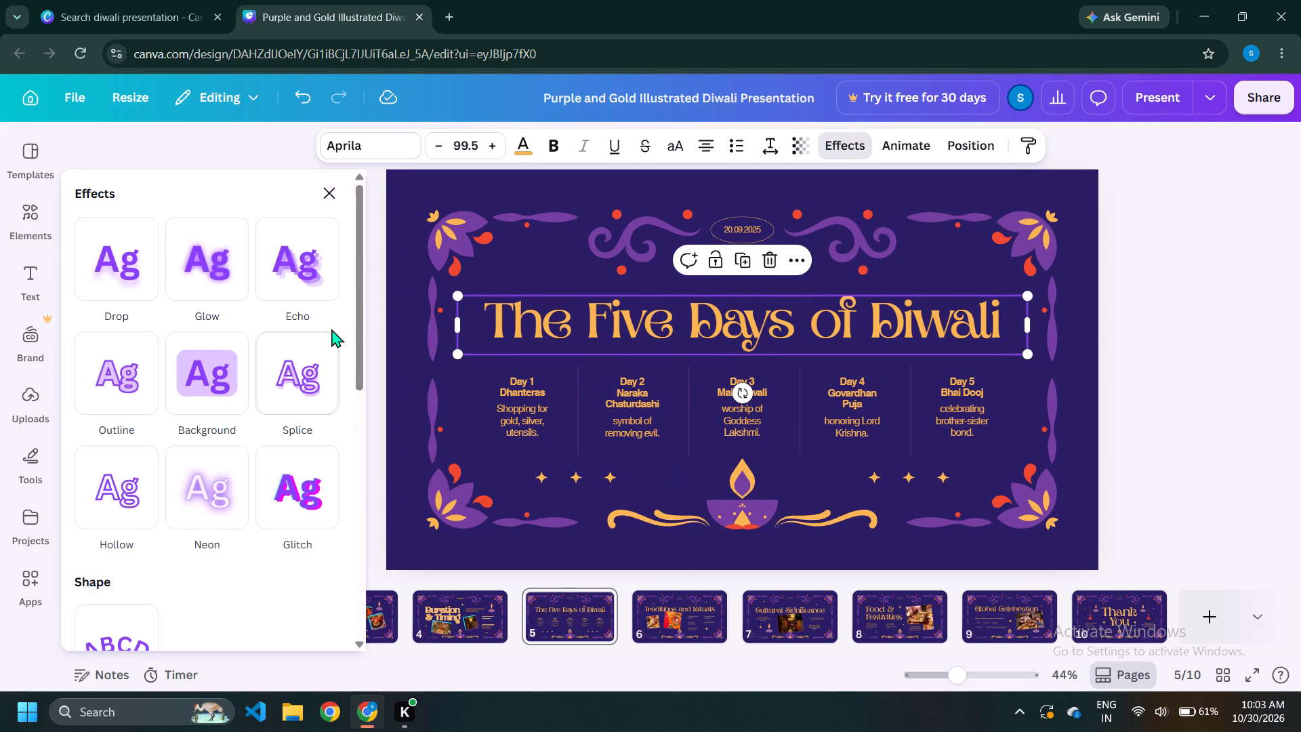
pyautogui.click(312, 493)
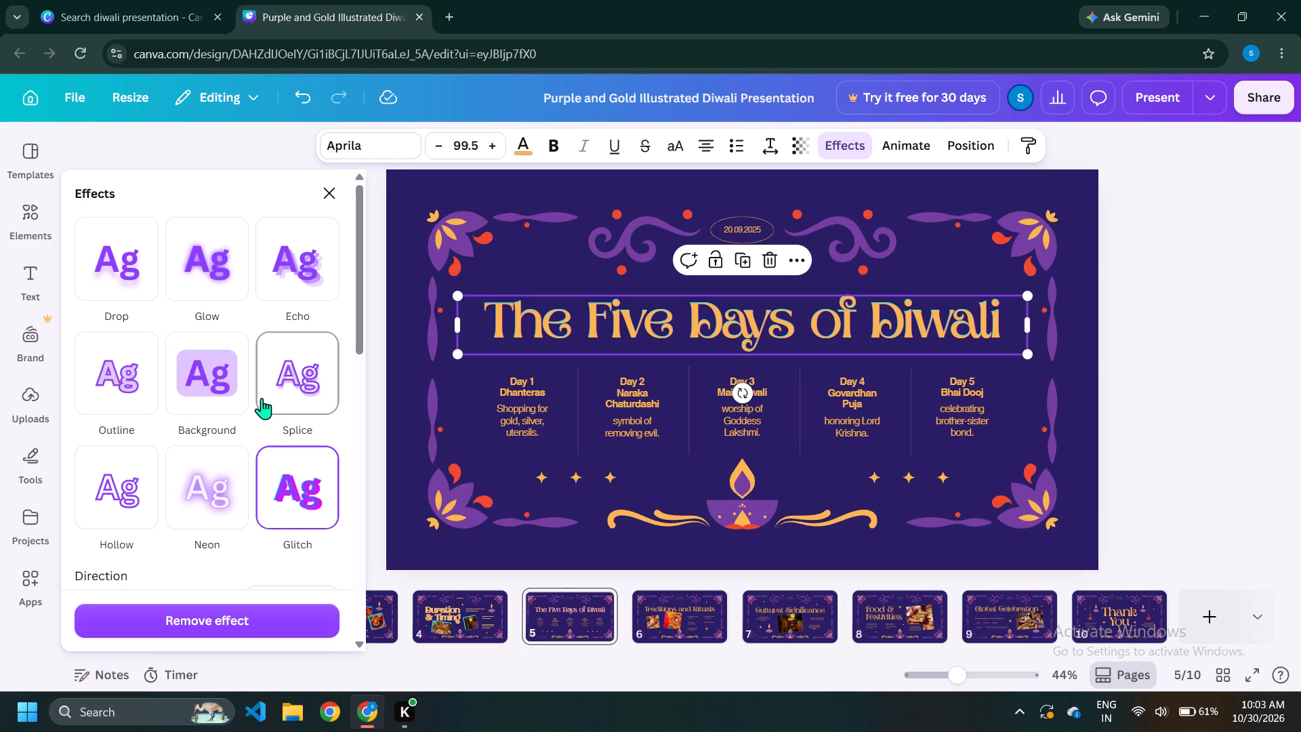
pyautogui.click(1182, 291)
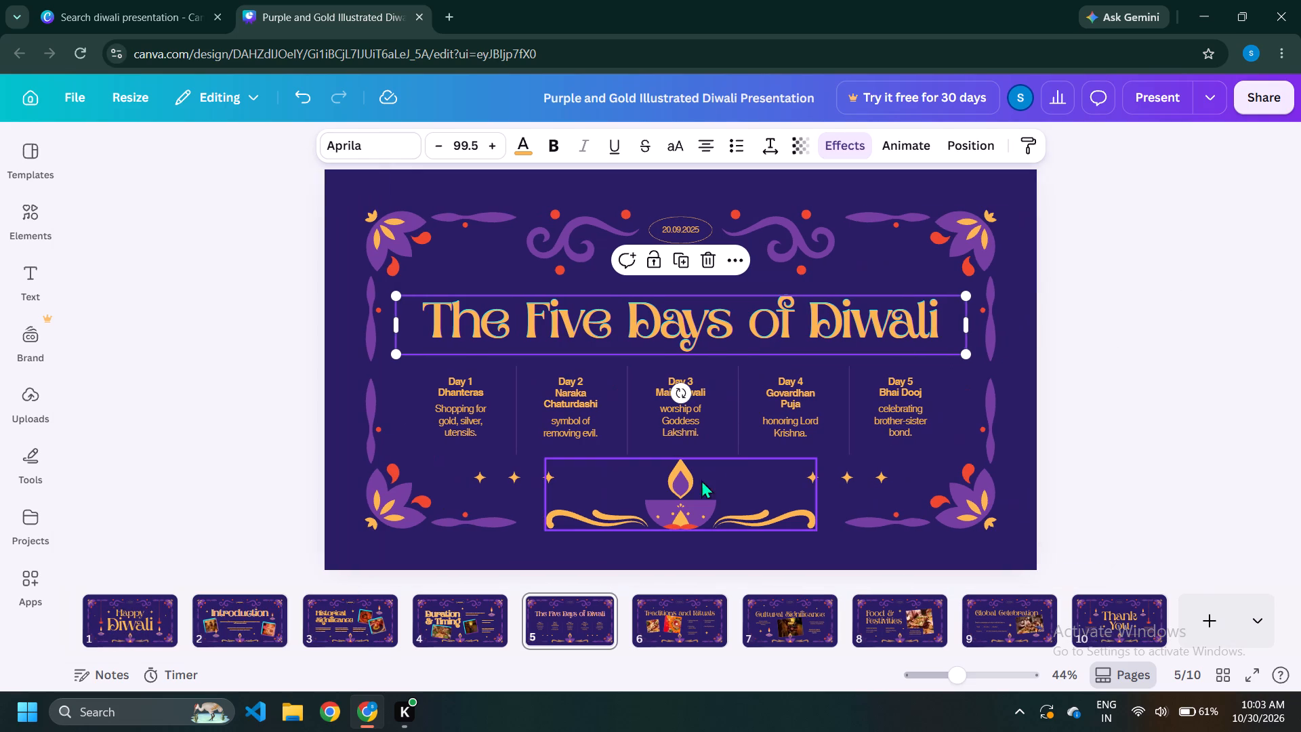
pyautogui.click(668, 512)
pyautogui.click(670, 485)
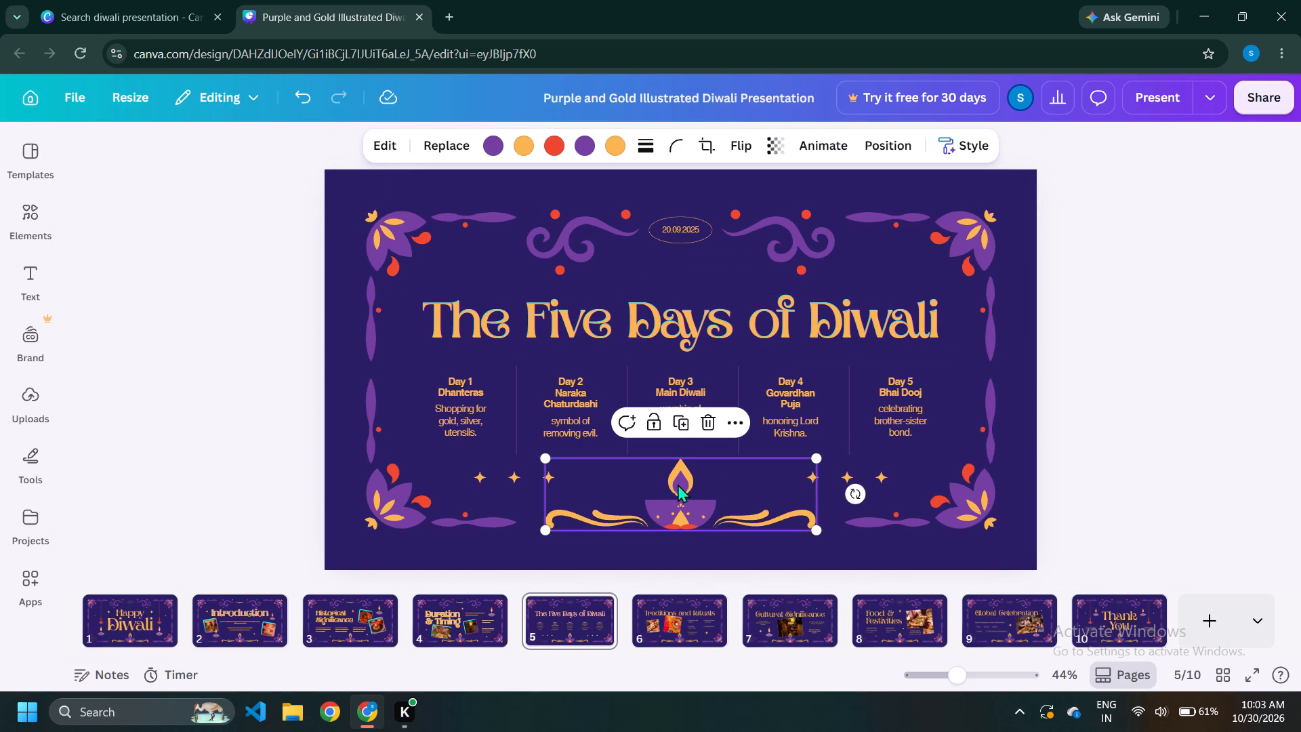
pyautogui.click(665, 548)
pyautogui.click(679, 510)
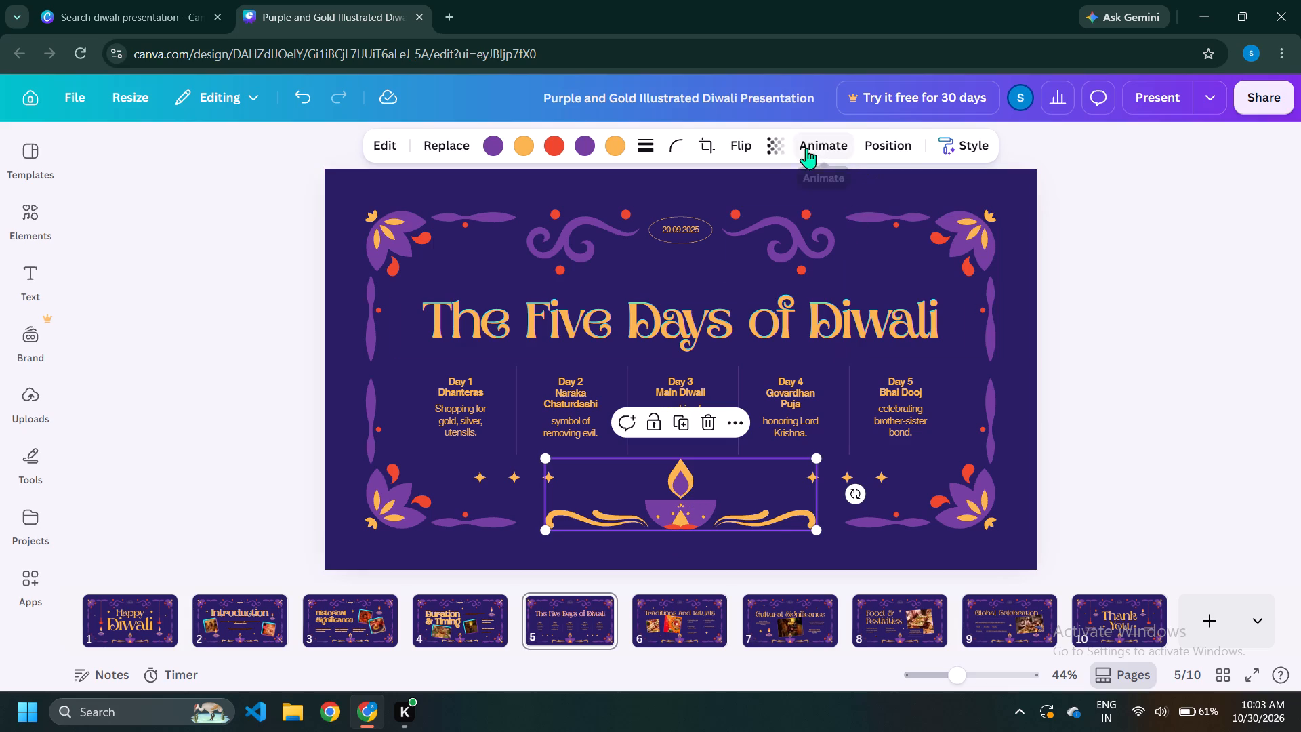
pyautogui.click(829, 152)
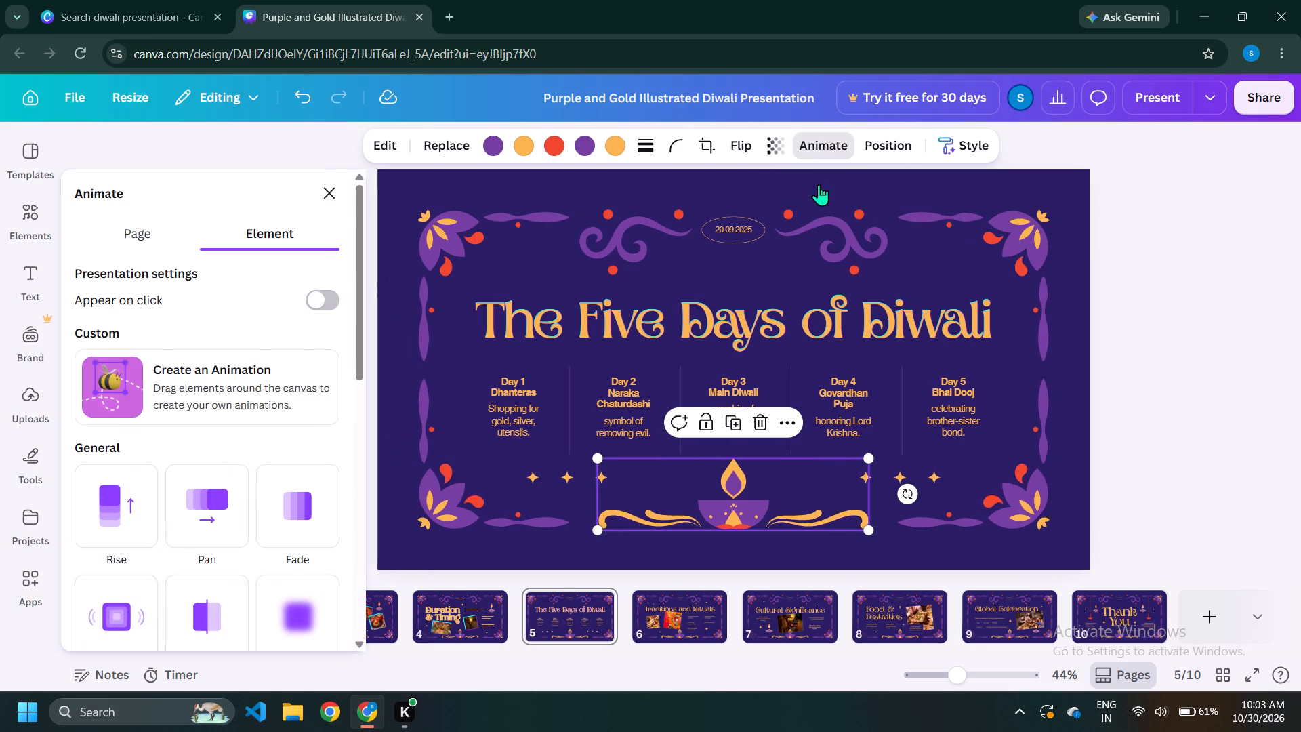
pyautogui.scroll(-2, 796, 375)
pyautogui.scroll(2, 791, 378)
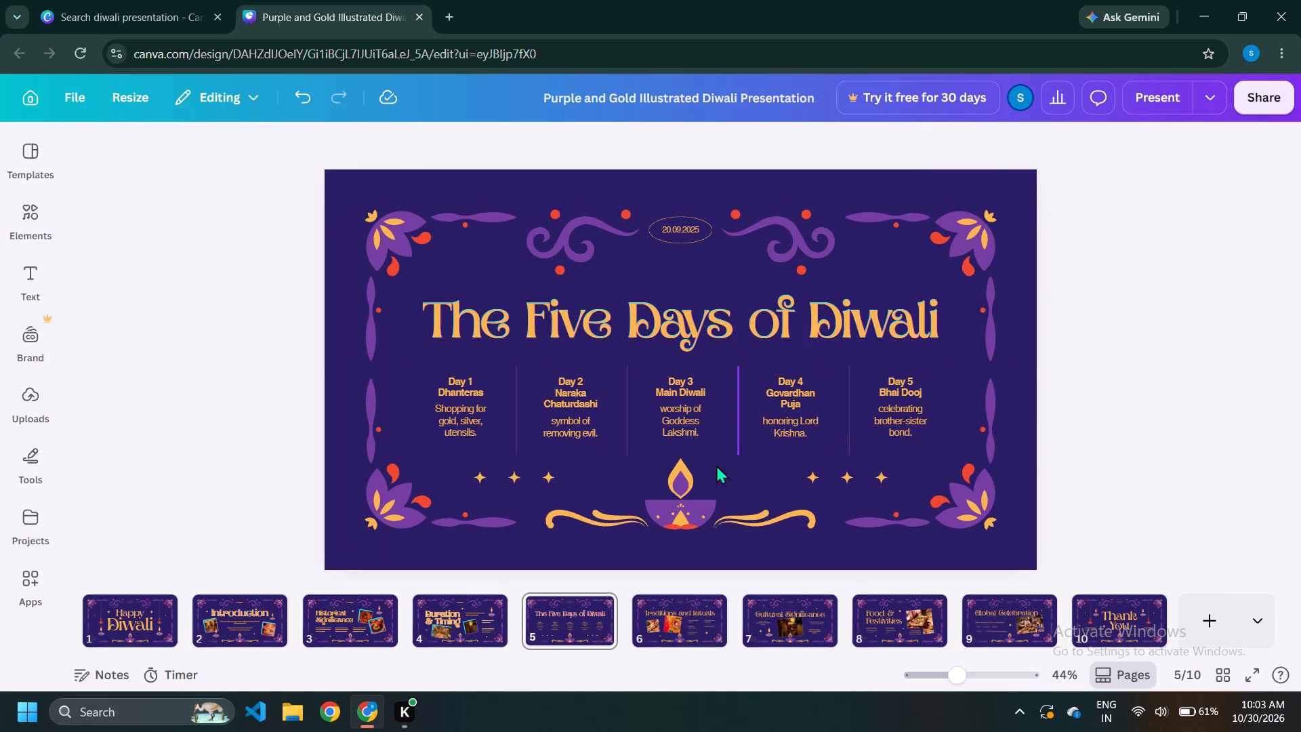
# Apply the Pop animation to the five day columns together with their divider lines and the lower corner ornaments.
pyautogui.click(466, 392)
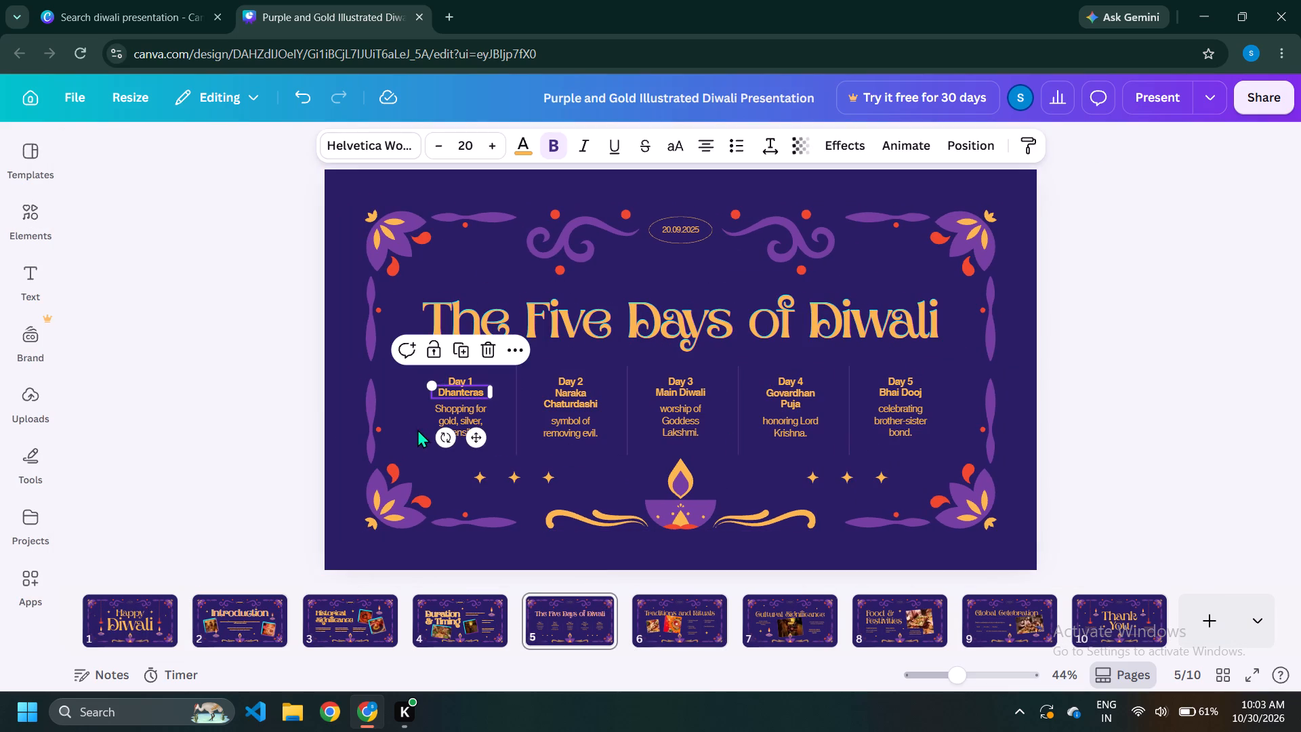
pyautogui.click(121, 395)
pyautogui.moveTo(424, 365); pyautogui.dragTo(550, 416)
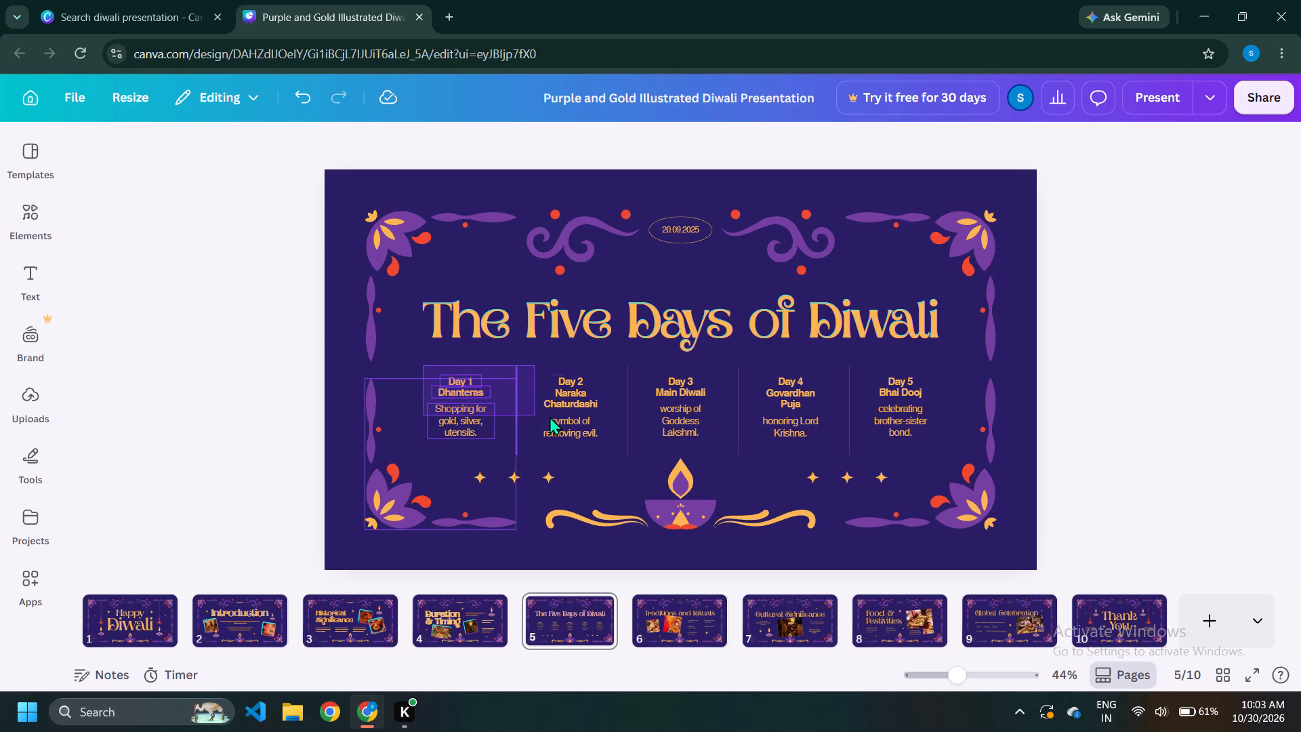
pyautogui.moveTo(550, 416); pyautogui.dragTo(886, 447)
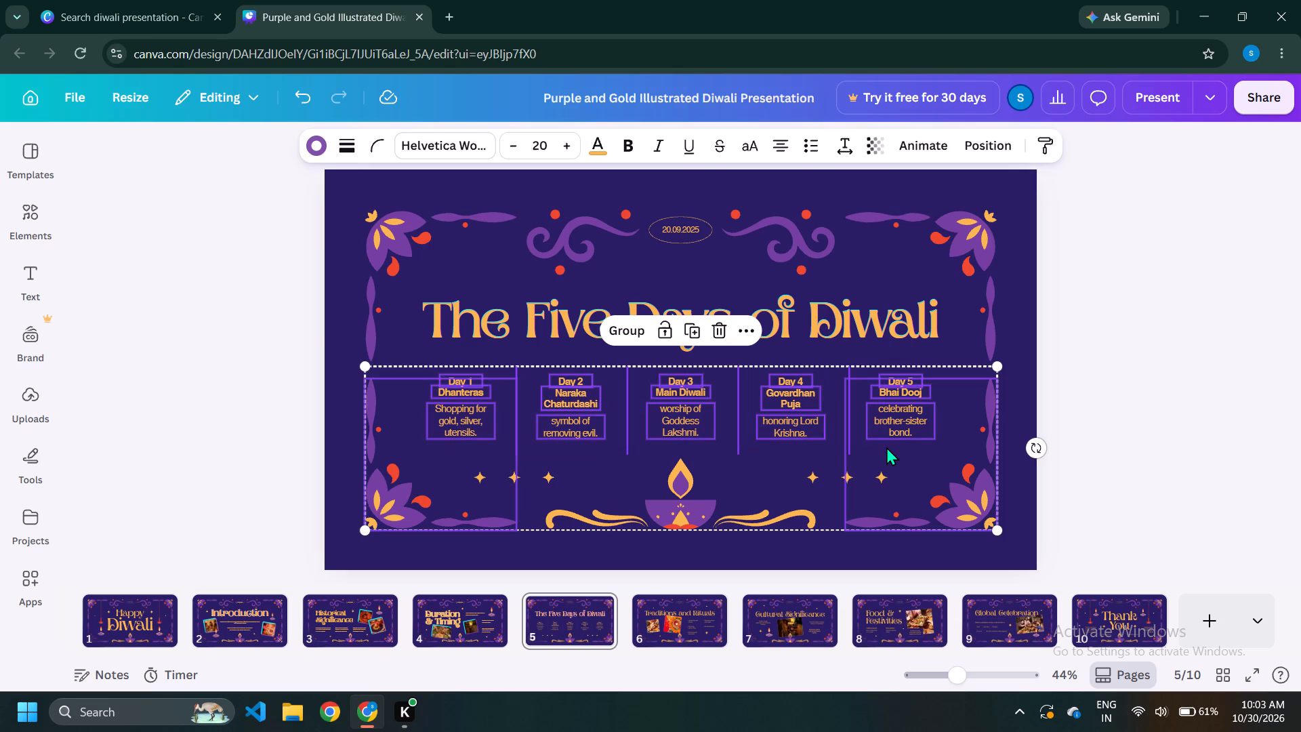
pyautogui.click(905, 155)
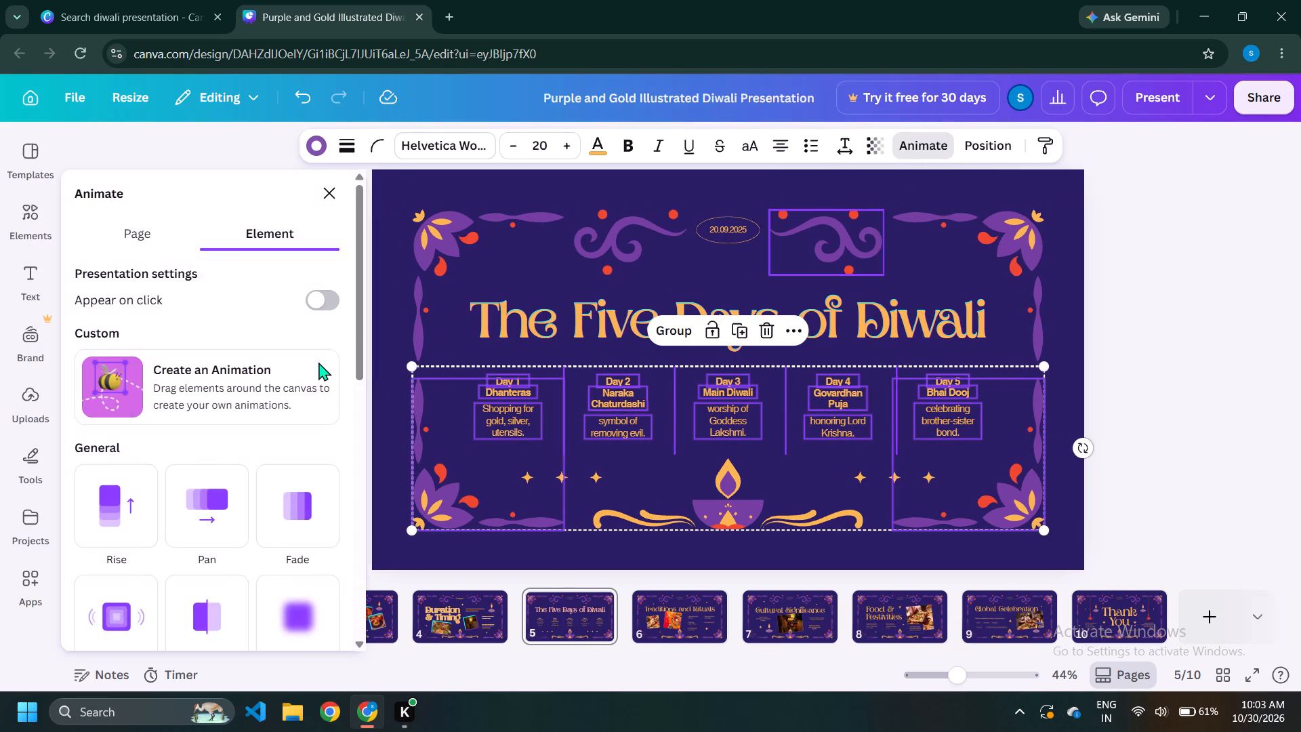
pyautogui.scroll(-2, 105, 392)
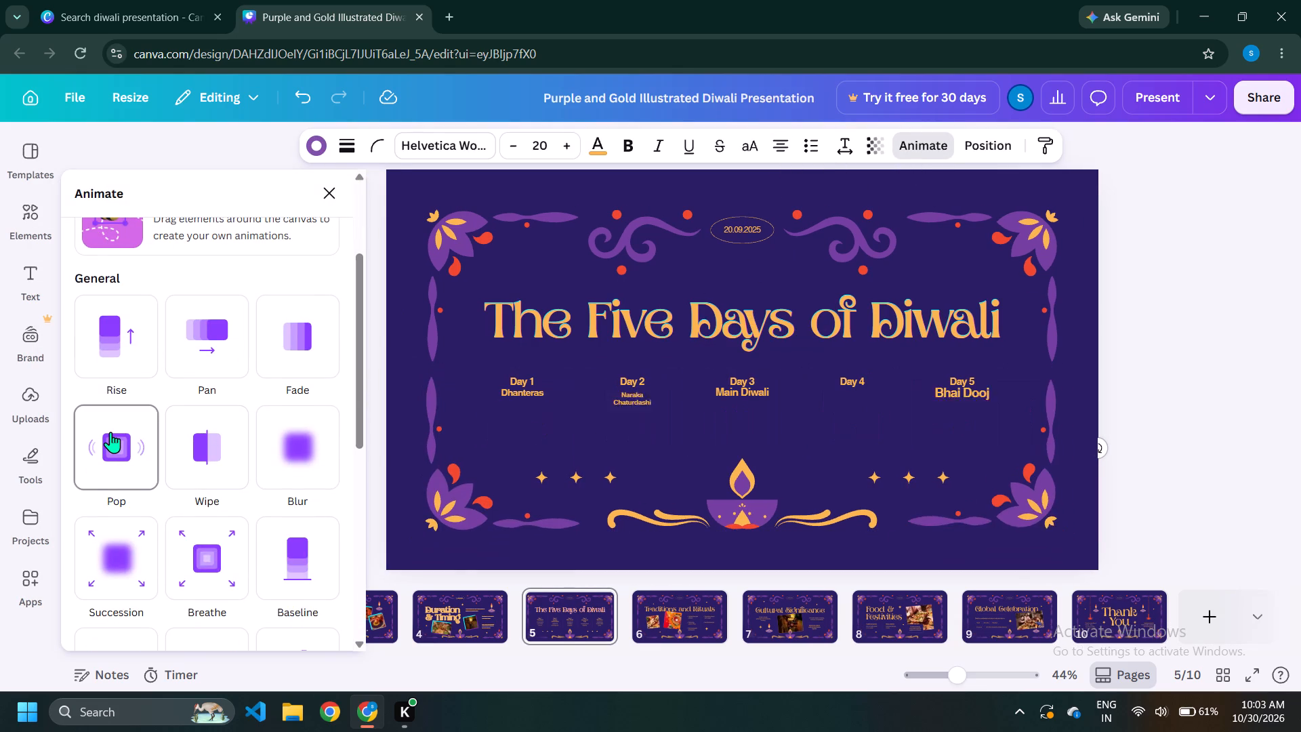
pyautogui.click(110, 432)
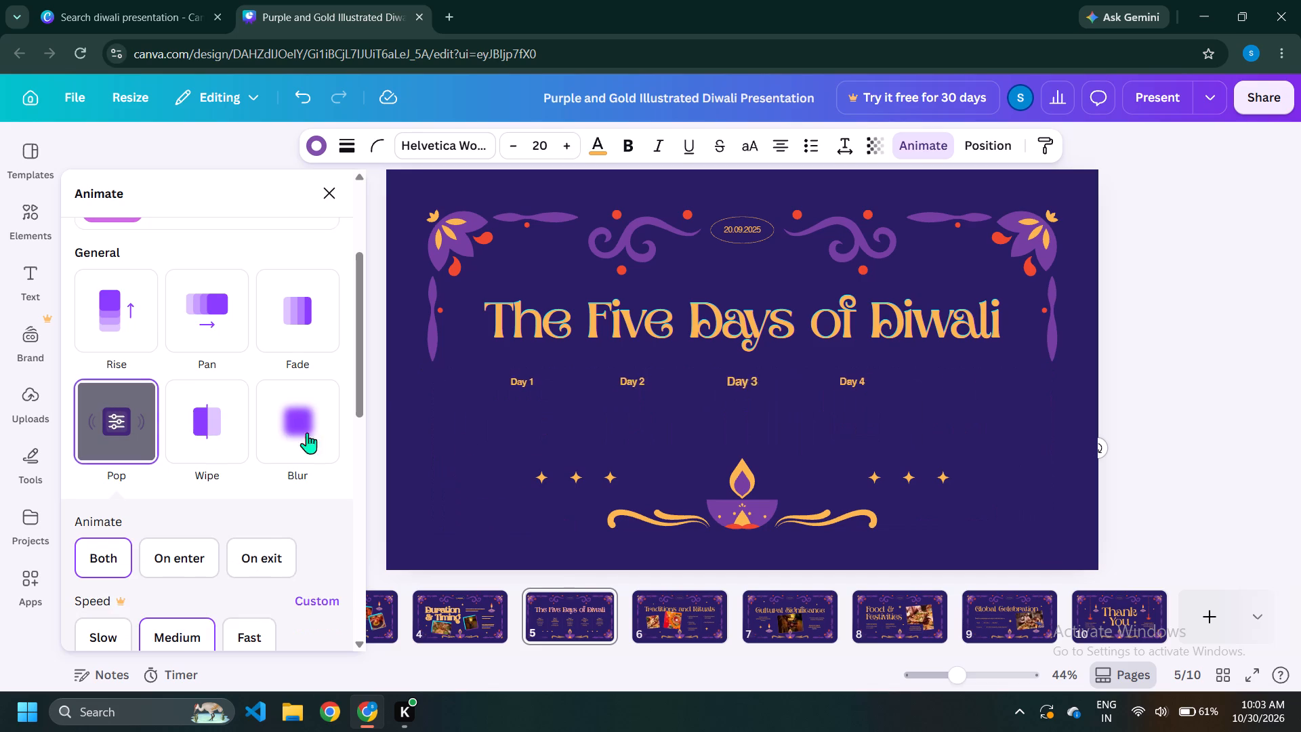
pyautogui.click(1169, 337)
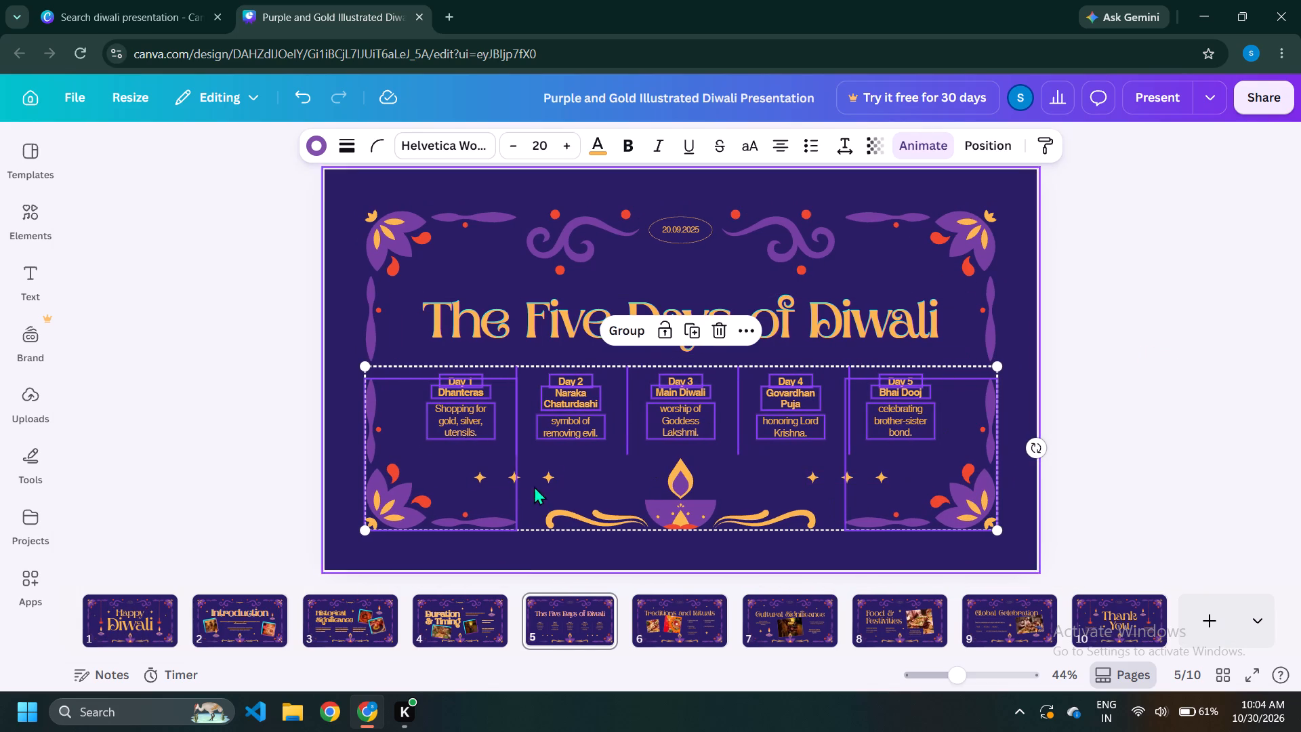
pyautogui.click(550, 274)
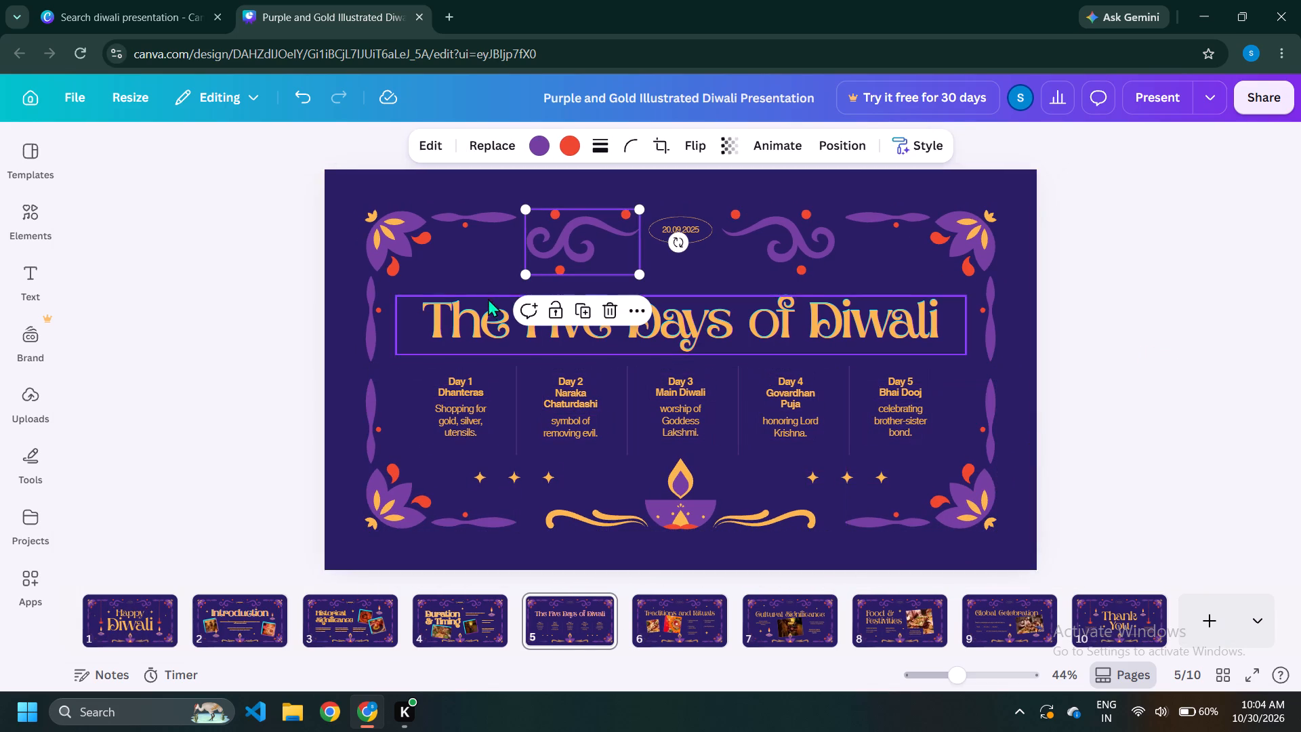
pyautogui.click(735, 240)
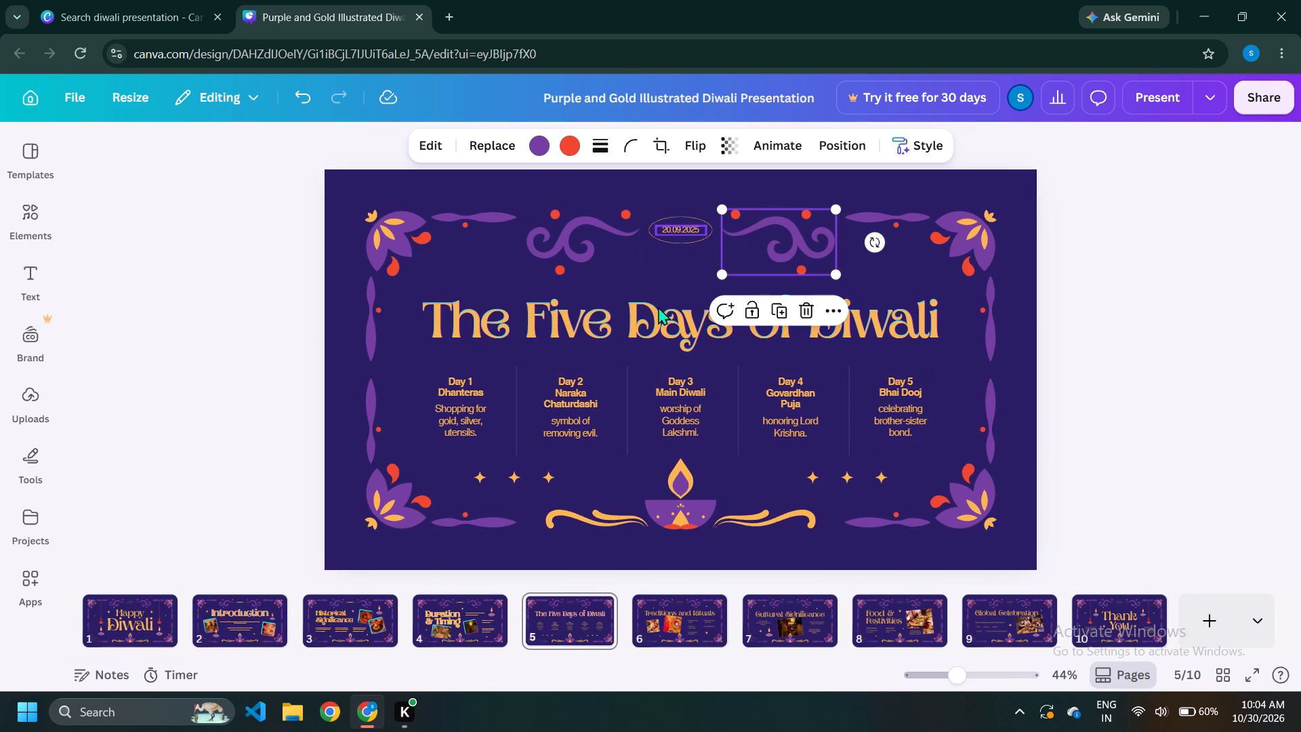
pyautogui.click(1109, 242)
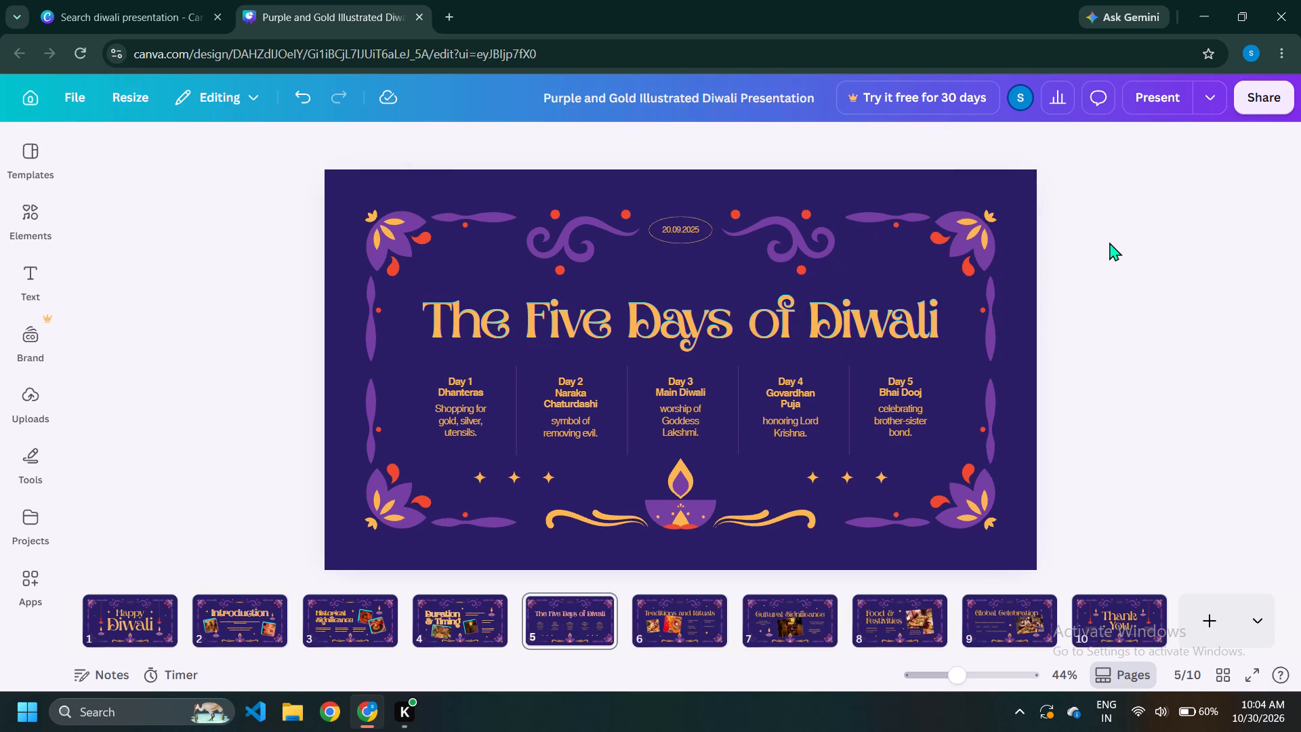
# Apply the Glitch effect to the marigold puja photo and the sweets photo on the "Traditions and Rituals" page.
pyautogui.click(685, 629)
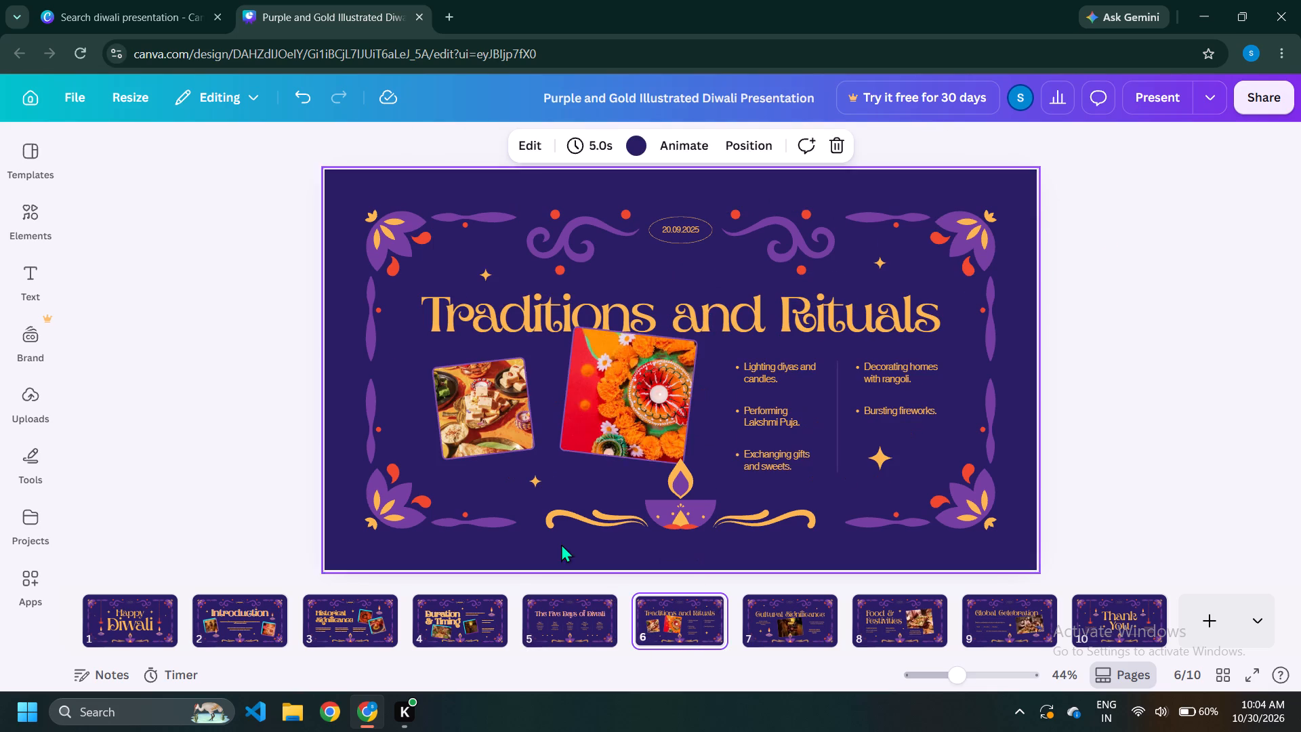
pyautogui.click(626, 382)
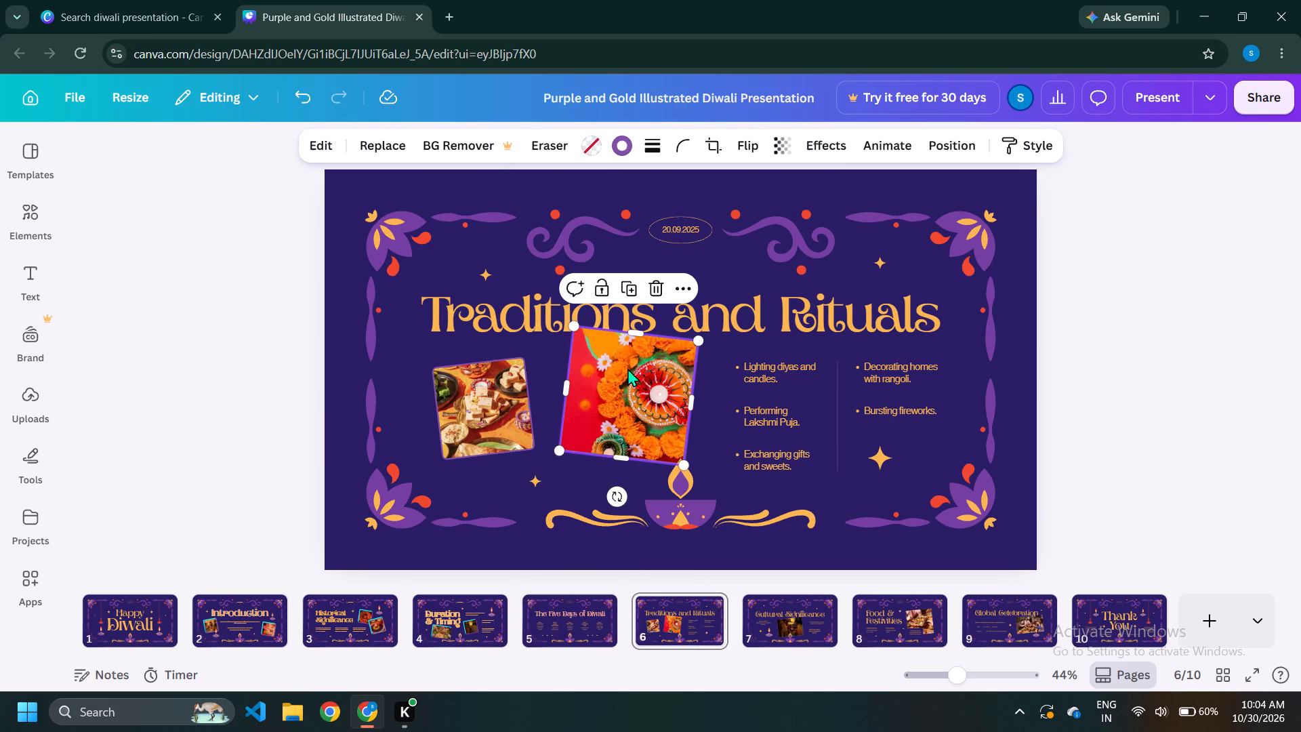
pyautogui.click(828, 149)
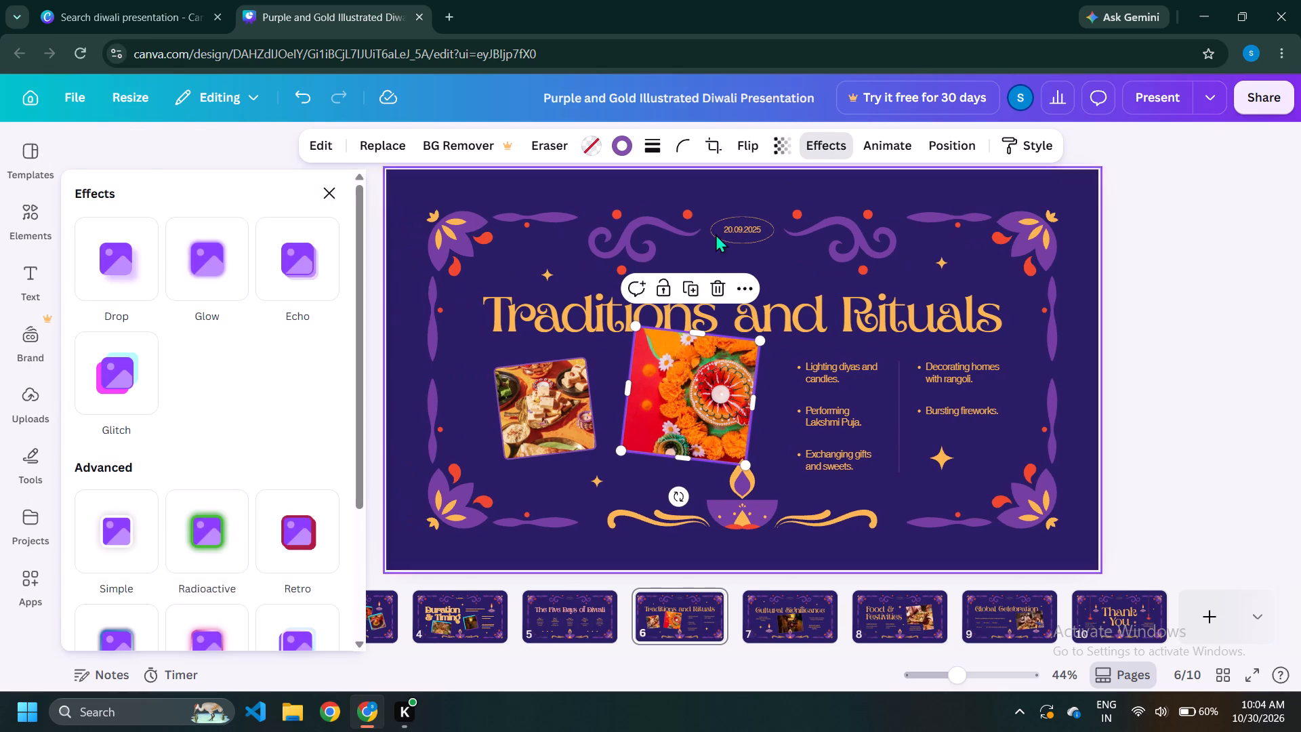
pyautogui.click(102, 372)
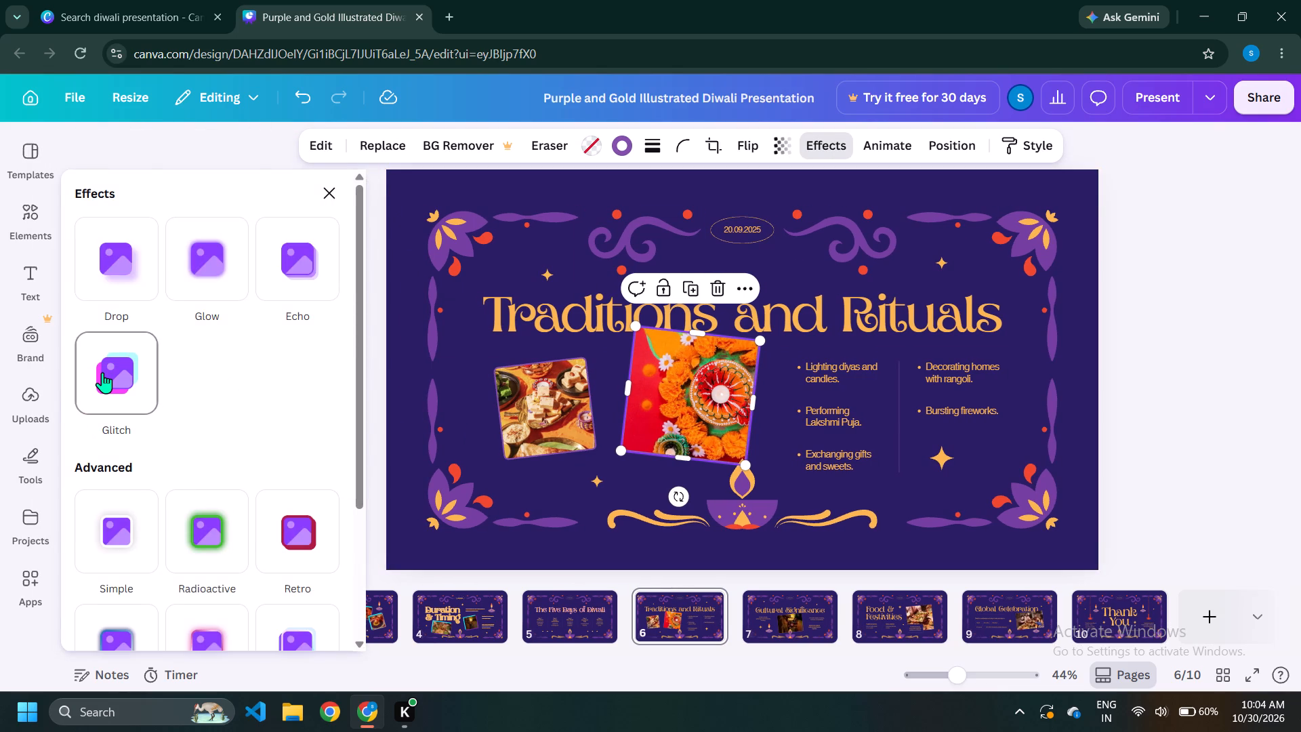
pyautogui.click(504, 409)
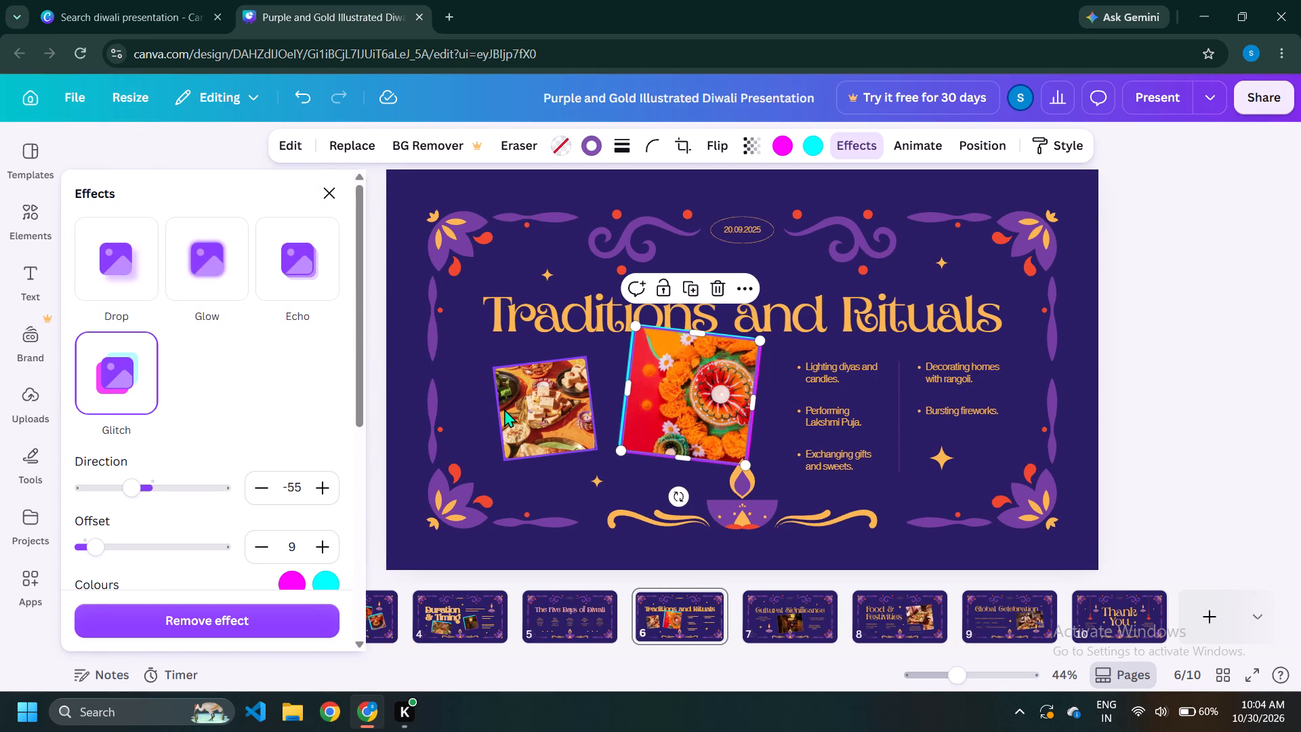
pyautogui.click(111, 371)
pyautogui.click(1159, 300)
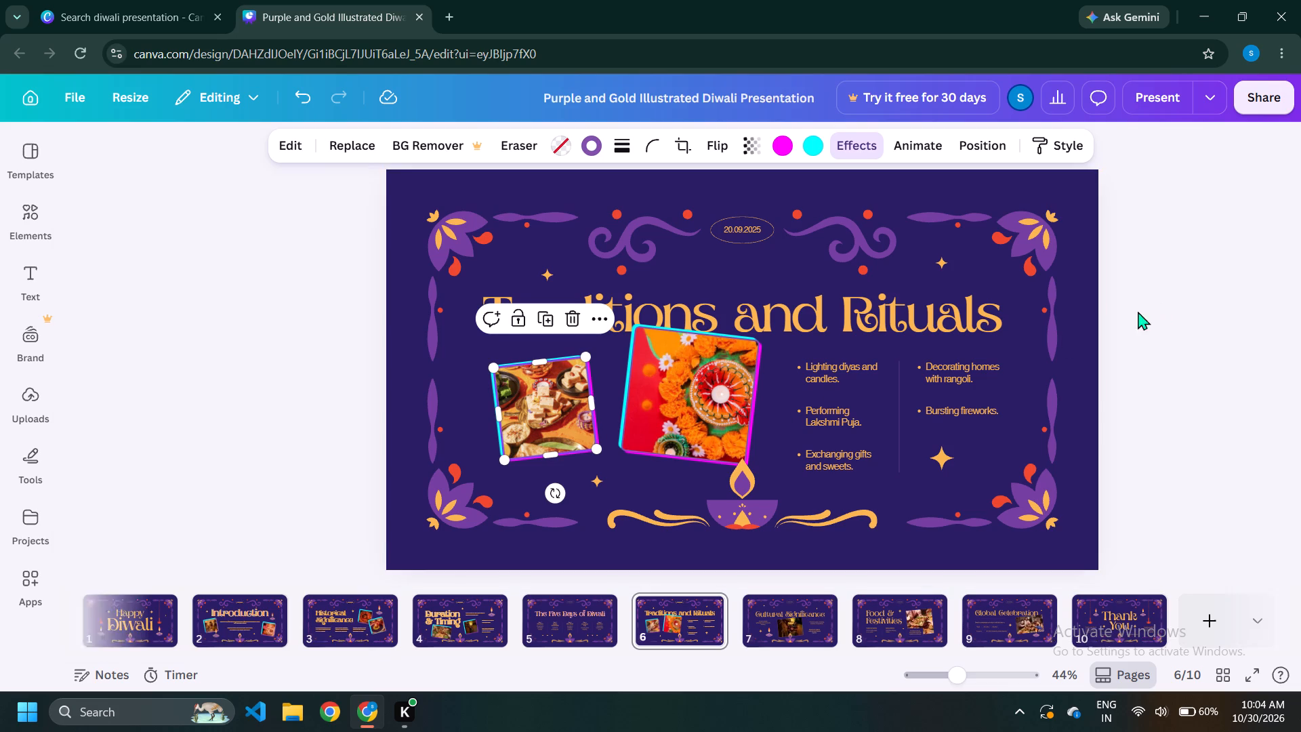
# Move the "Traditions and Rituals" heading slightly up and the marigold photo slightly down to separate them.
pyautogui.moveTo(734, 329); pyautogui.dragTo(733, 321)
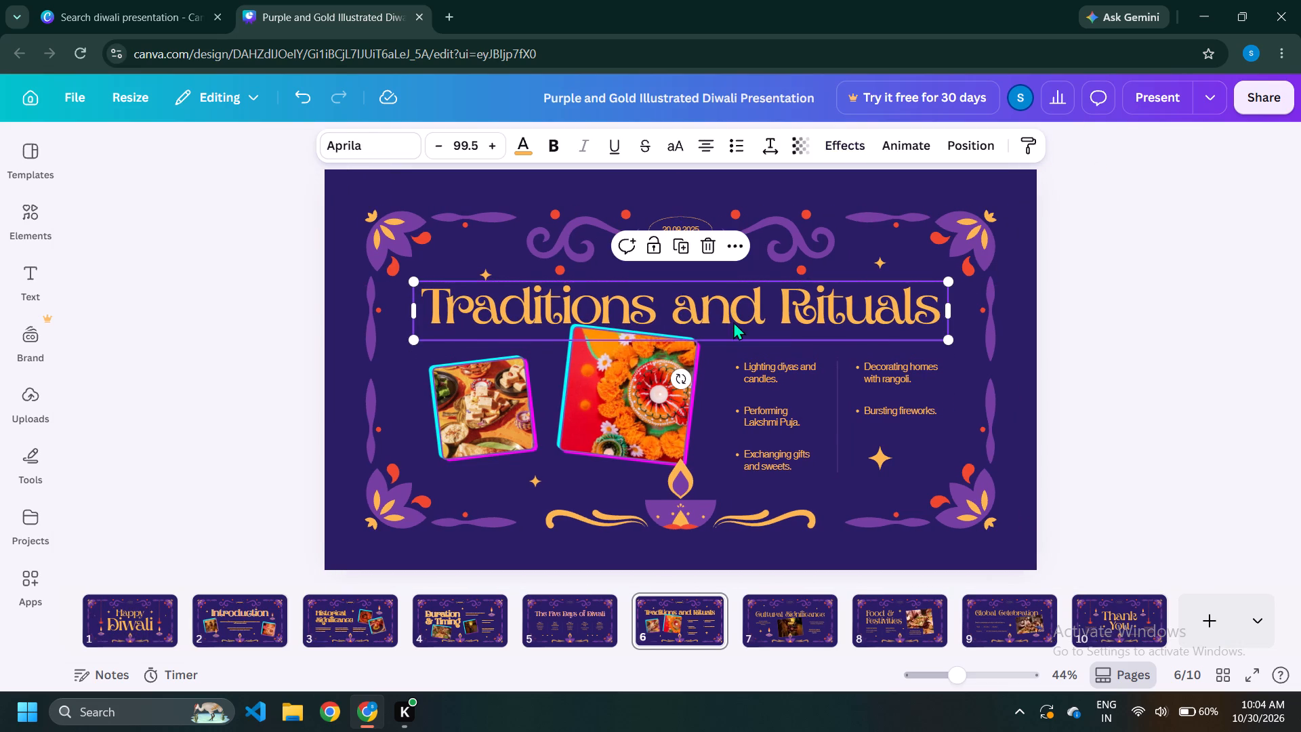
pyautogui.moveTo(638, 427); pyautogui.dragTo(639, 442)
pyautogui.click(751, 298)
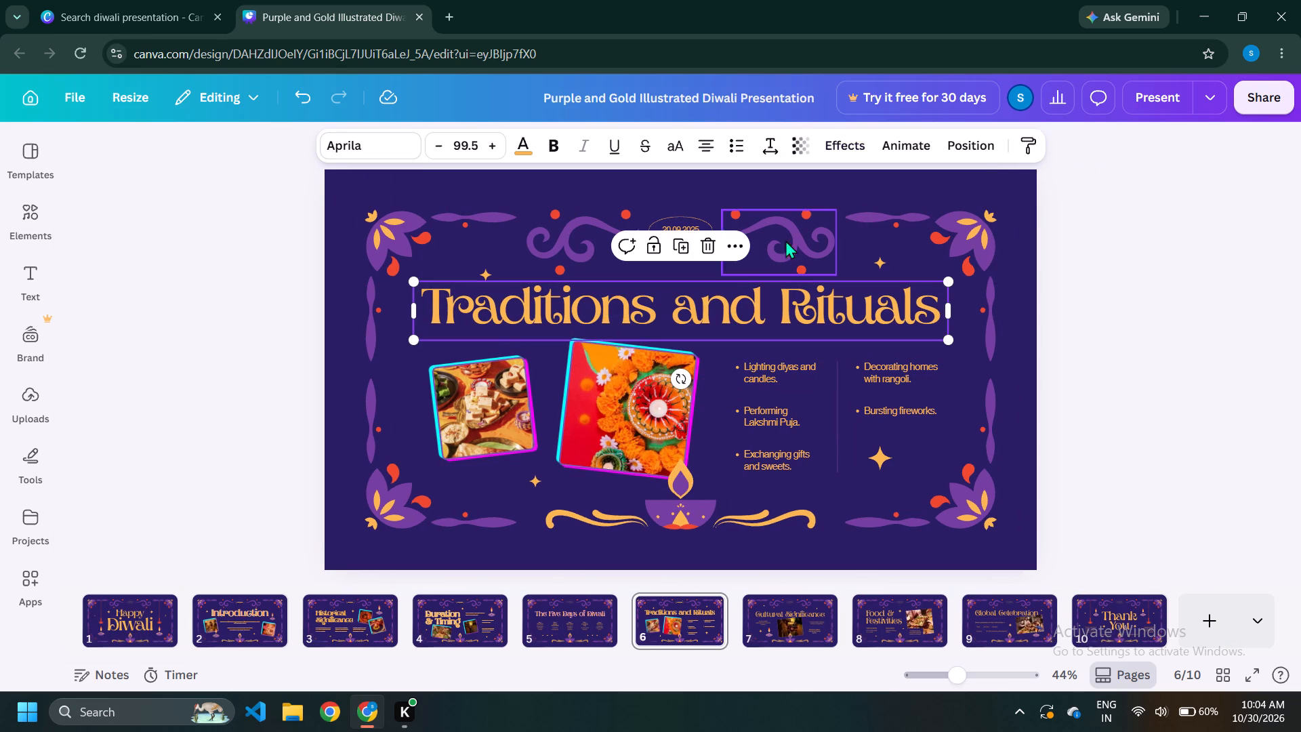
# Apply the Tumble animation to the marigold puja photo and the sweets photo on page 6.
pyautogui.click(580, 413)
pyautogui.click(925, 150)
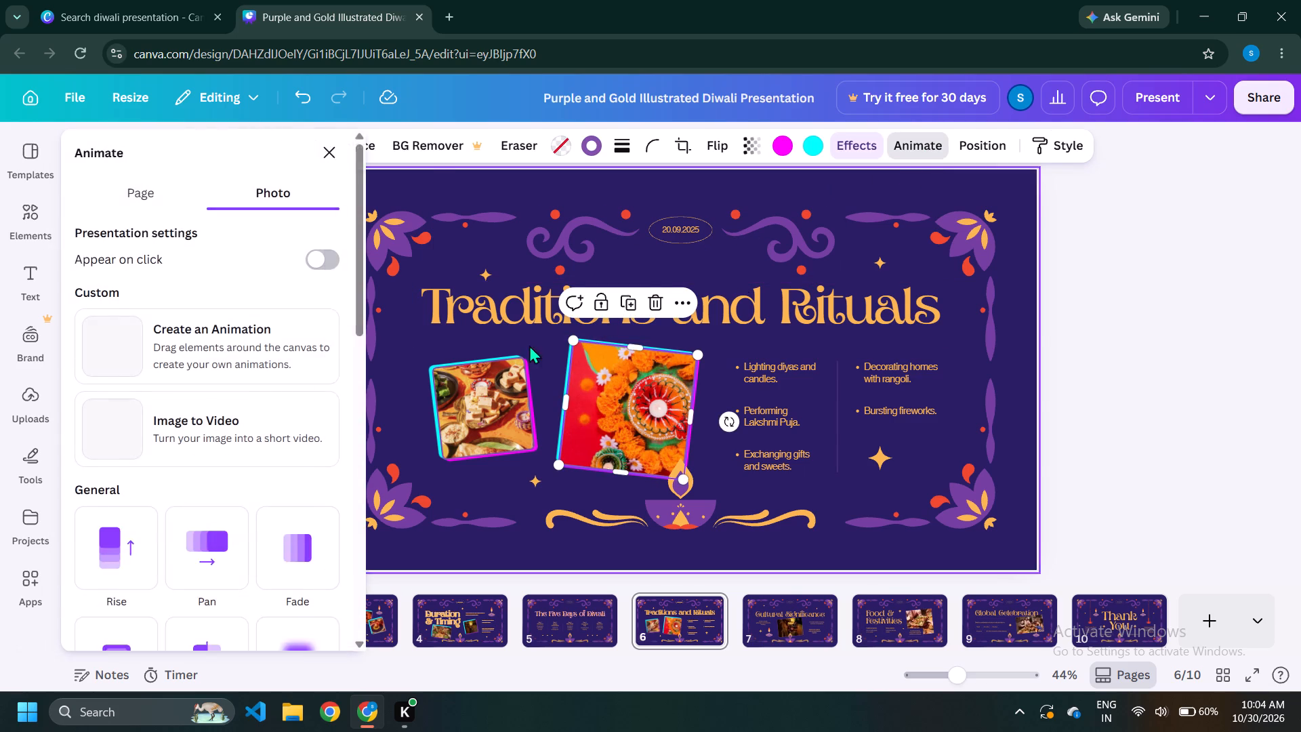
pyautogui.scroll(-3, 235, 417)
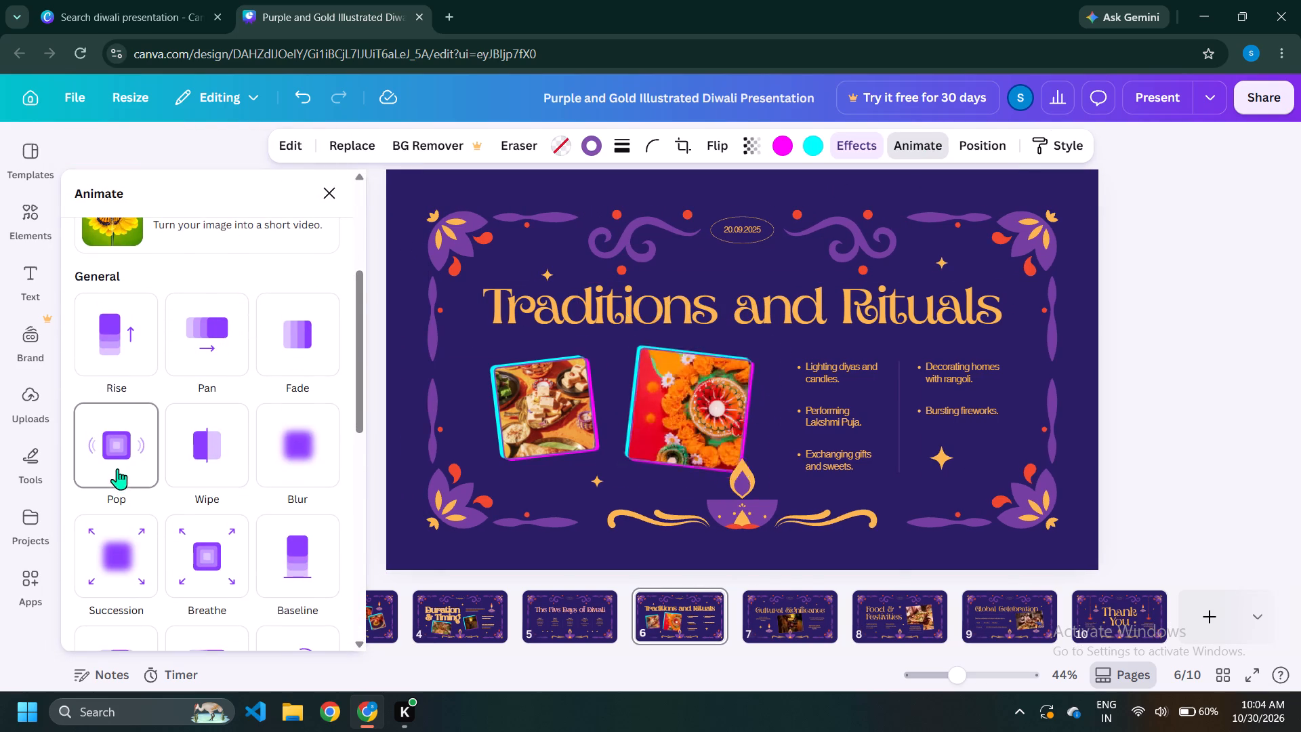
pyautogui.scroll(-2, 186, 451)
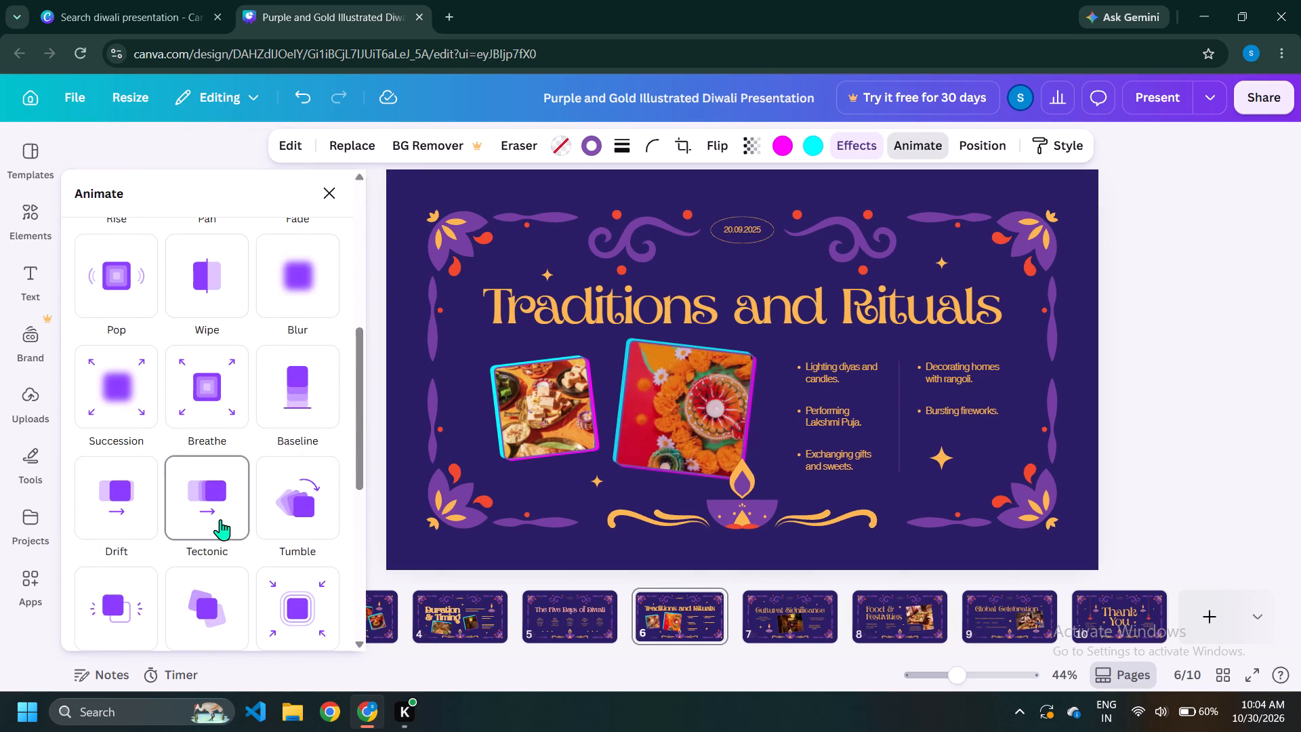
pyautogui.click(302, 522)
pyautogui.click(583, 385)
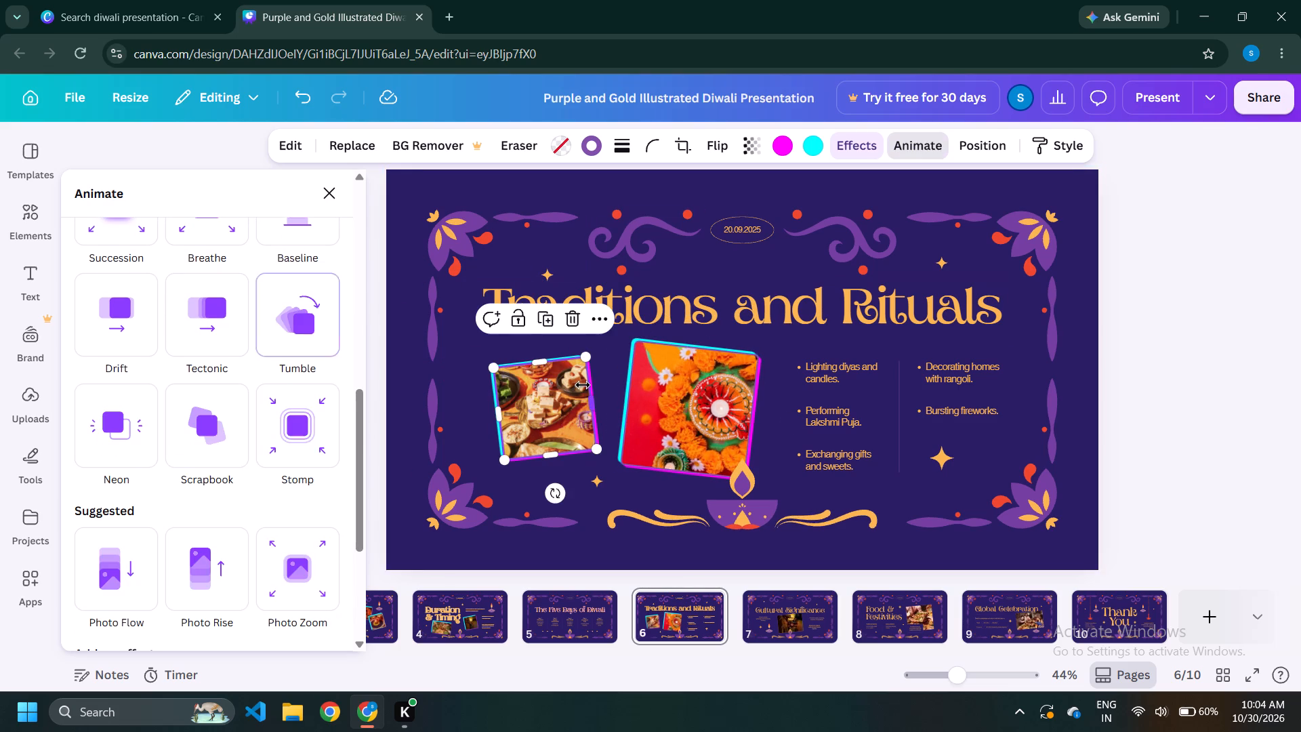
pyautogui.click(304, 313)
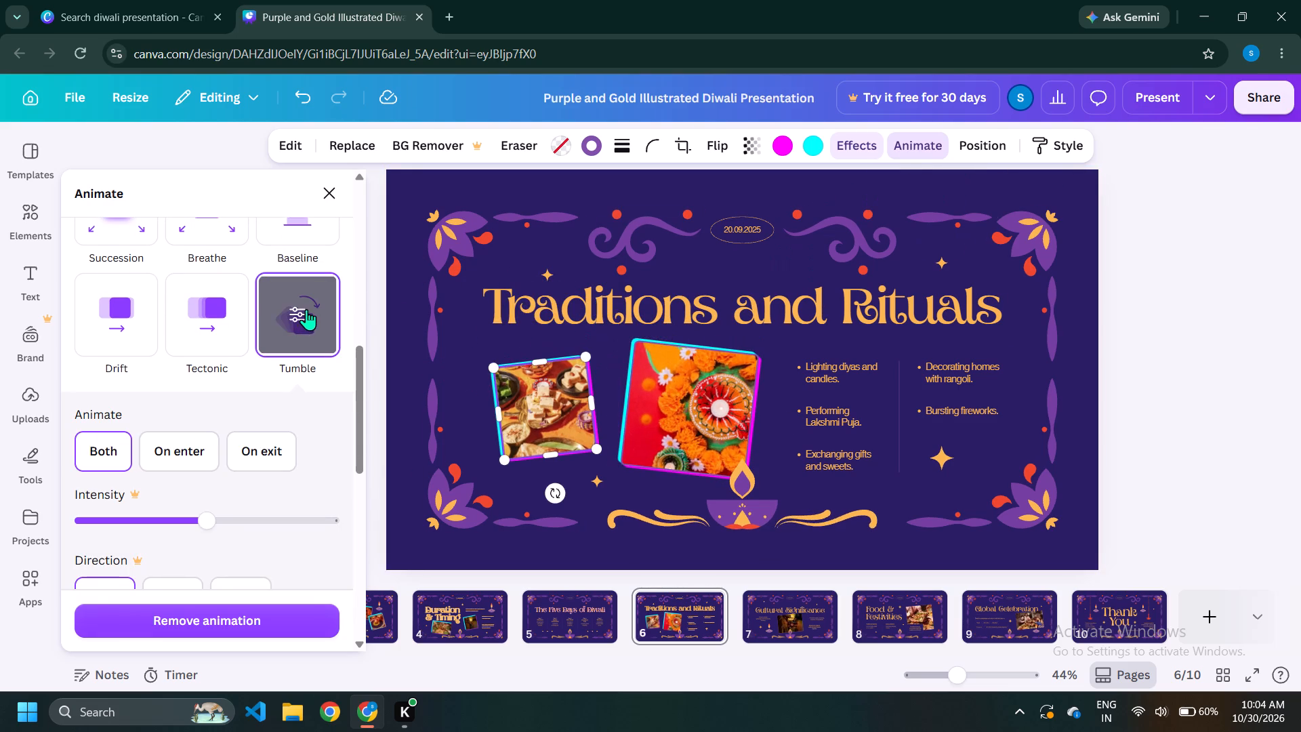
# Apply the Outline text effect to the "Traditions and Rituals" heading.
pyautogui.click(740, 314)
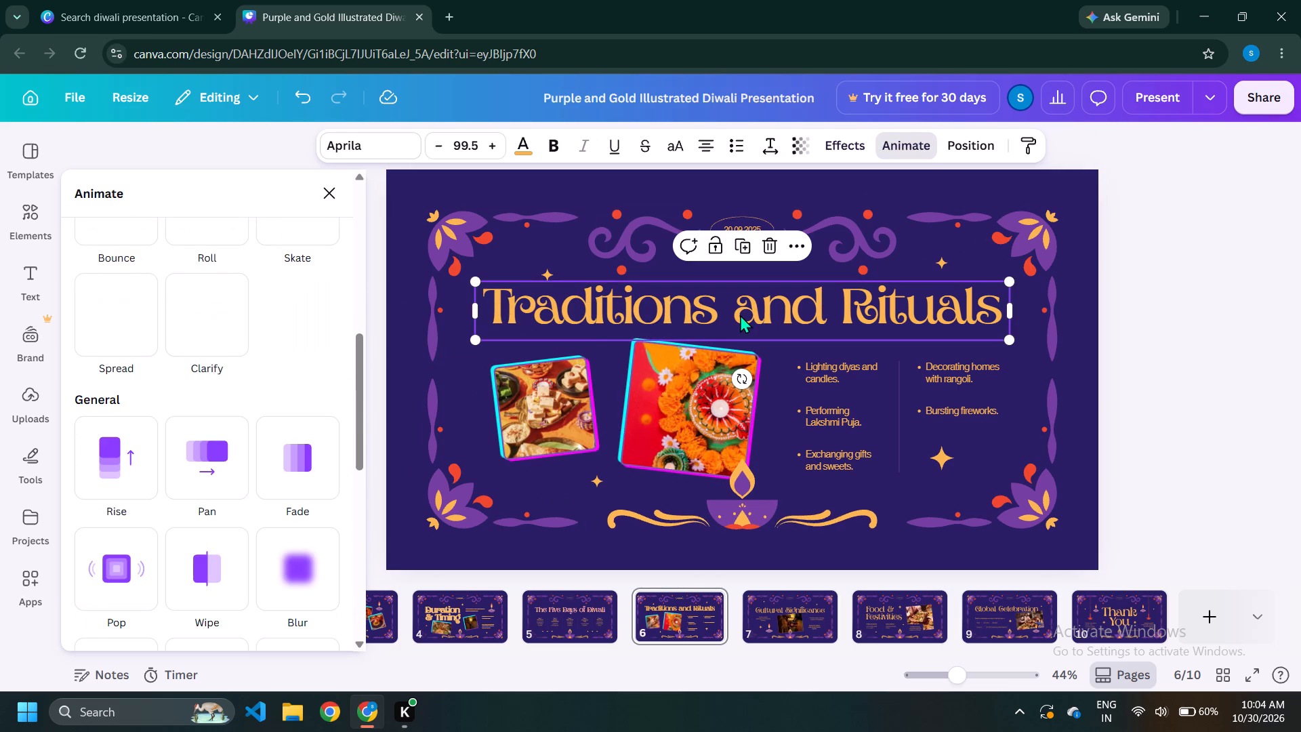
pyautogui.click(848, 149)
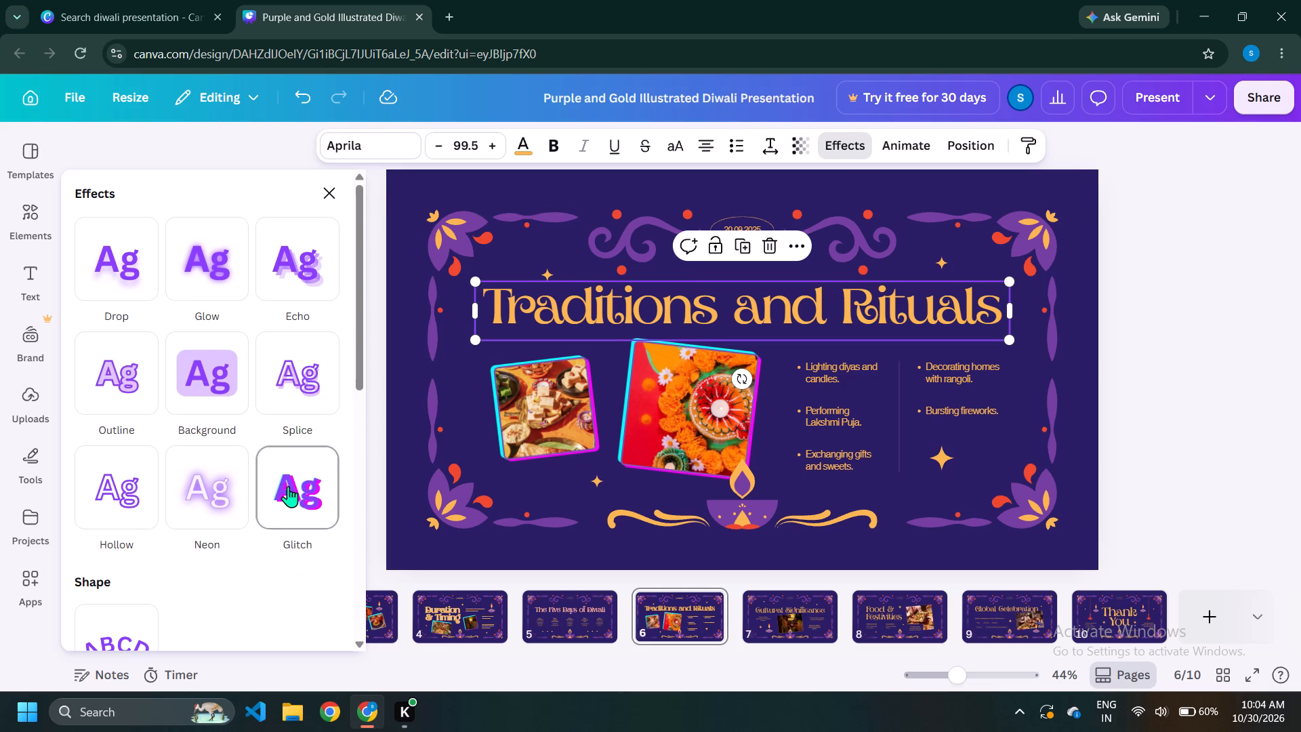
pyautogui.click(122, 376)
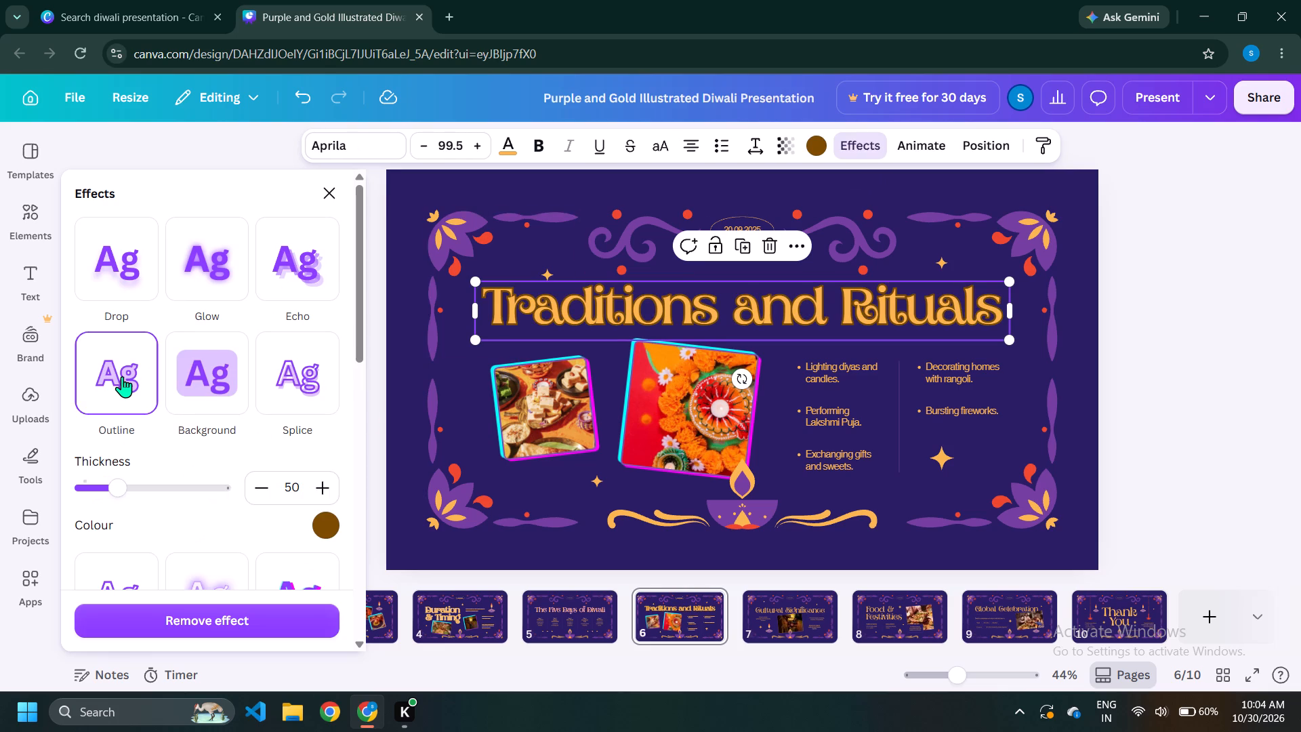
# Apply the Wipe animation to the "Traditions and Rituals" heading.
pyautogui.click(905, 146)
pyautogui.scroll(-4, 127, 553)
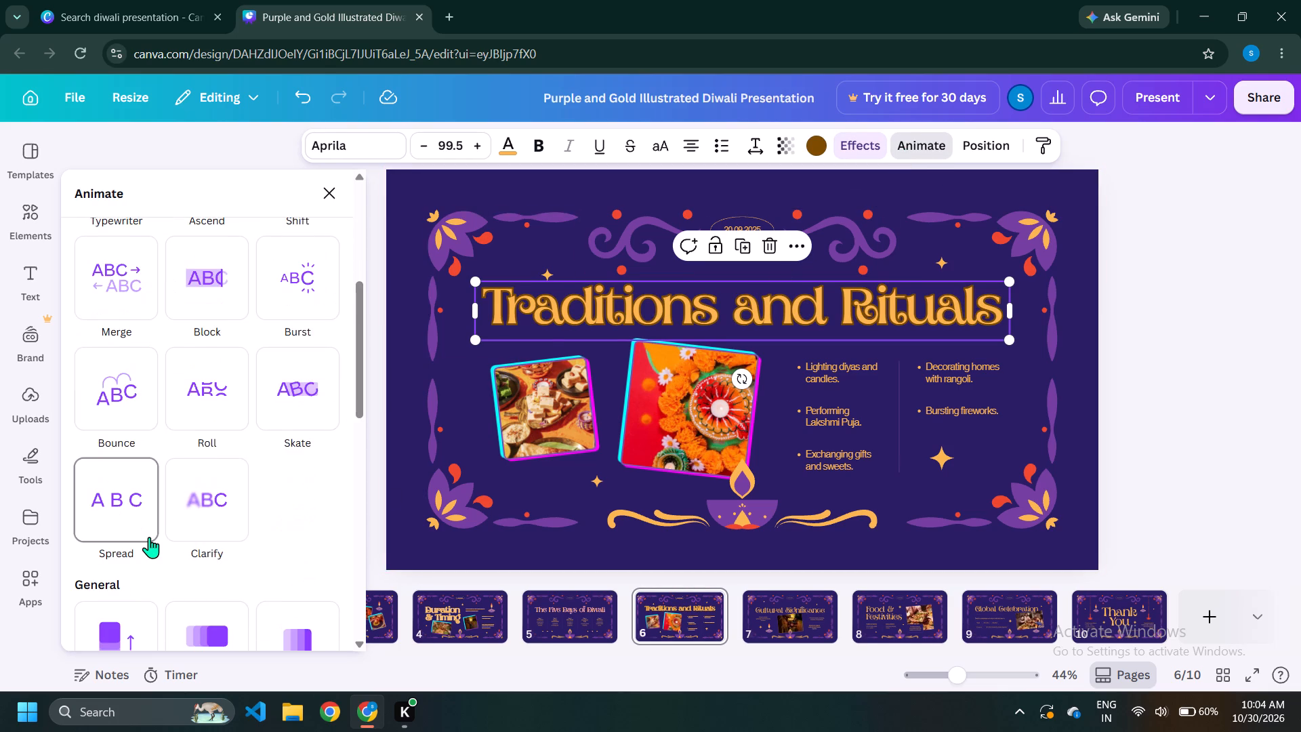
pyautogui.scroll(-10, 149, 537)
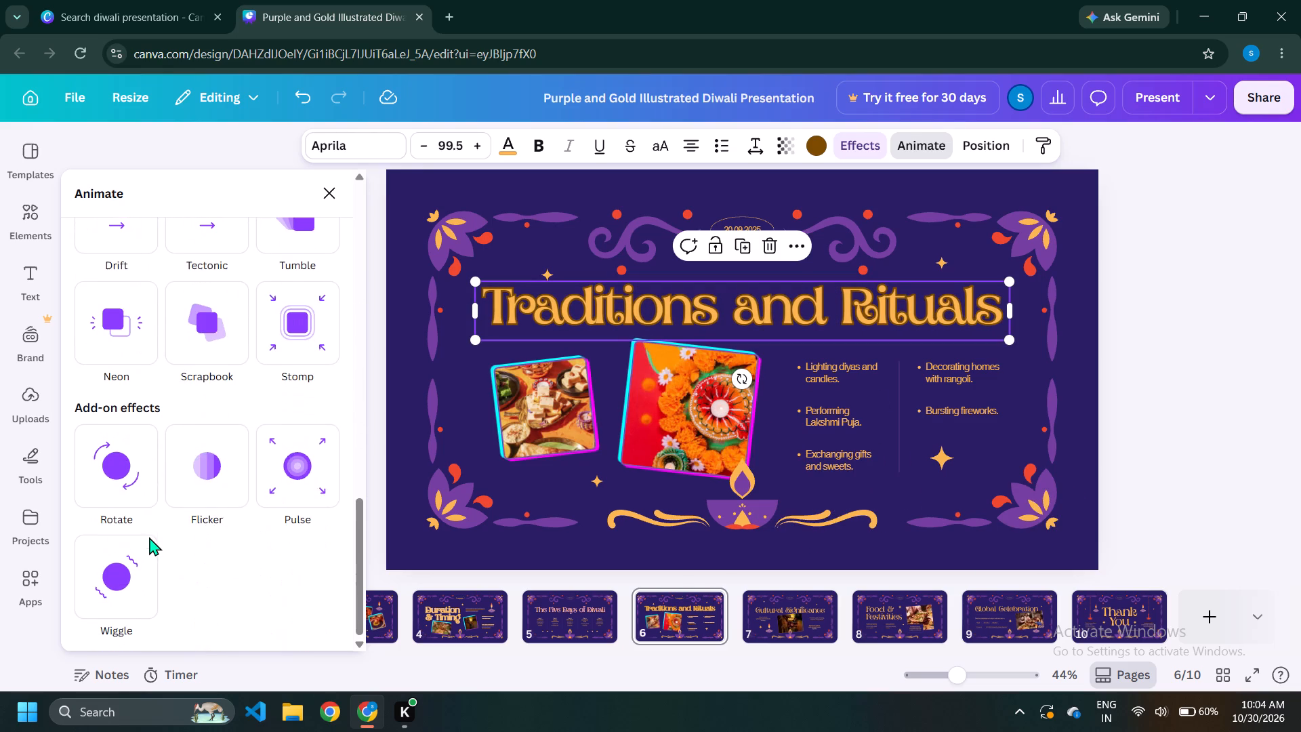
pyautogui.scroll(-9, 149, 537)
pyautogui.scroll(7, 149, 537)
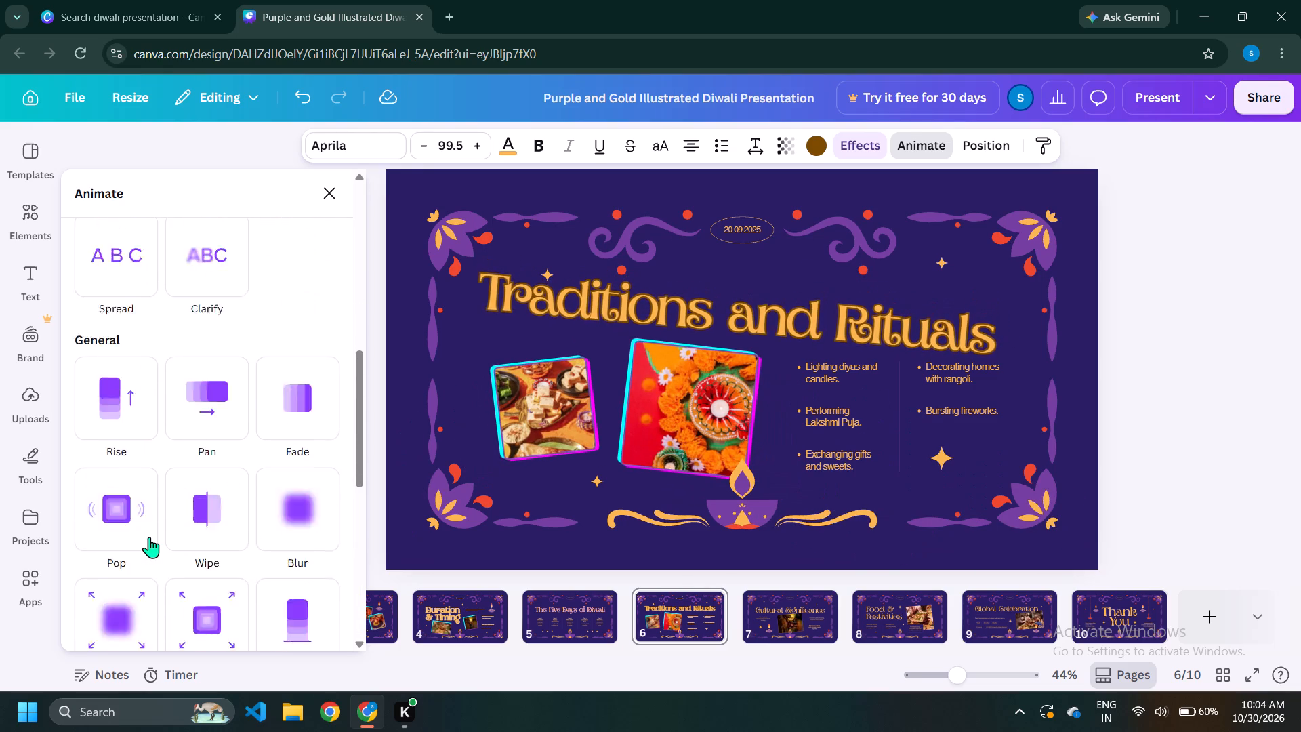
pyautogui.scroll(-5, 149, 537)
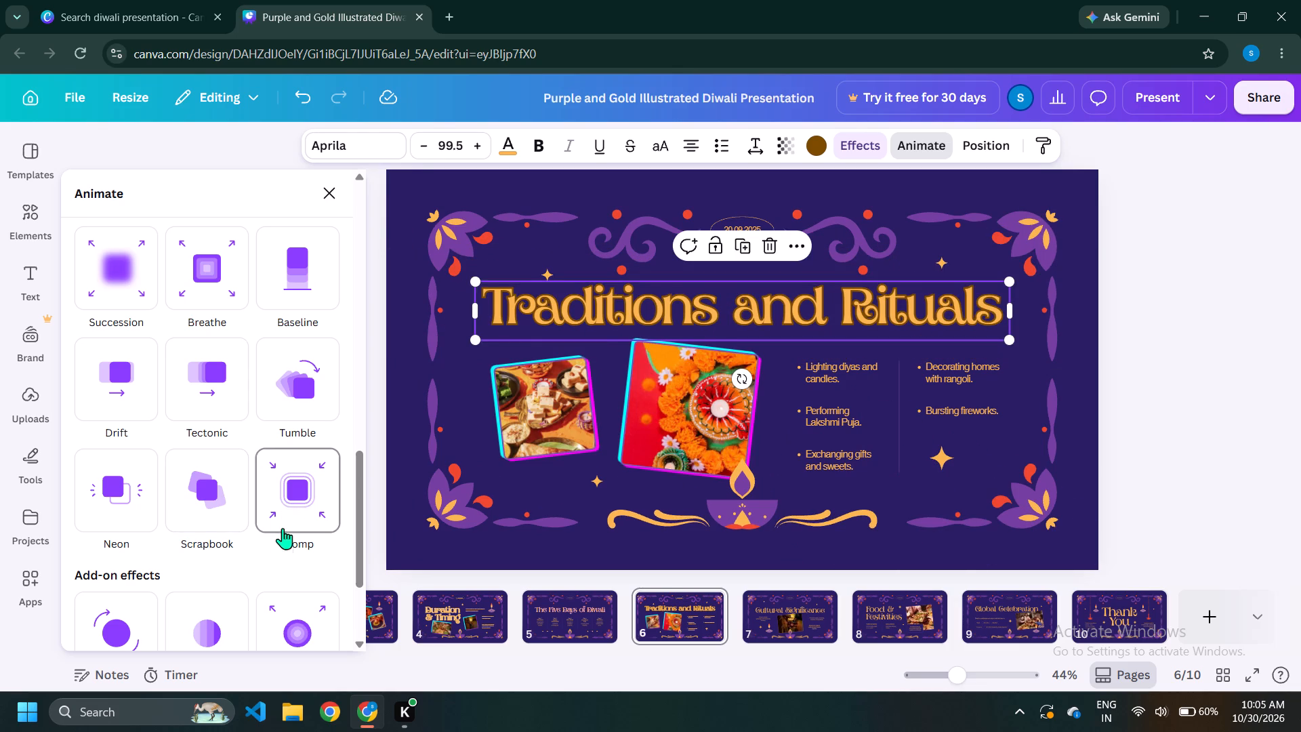
pyautogui.scroll(-5, 272, 596)
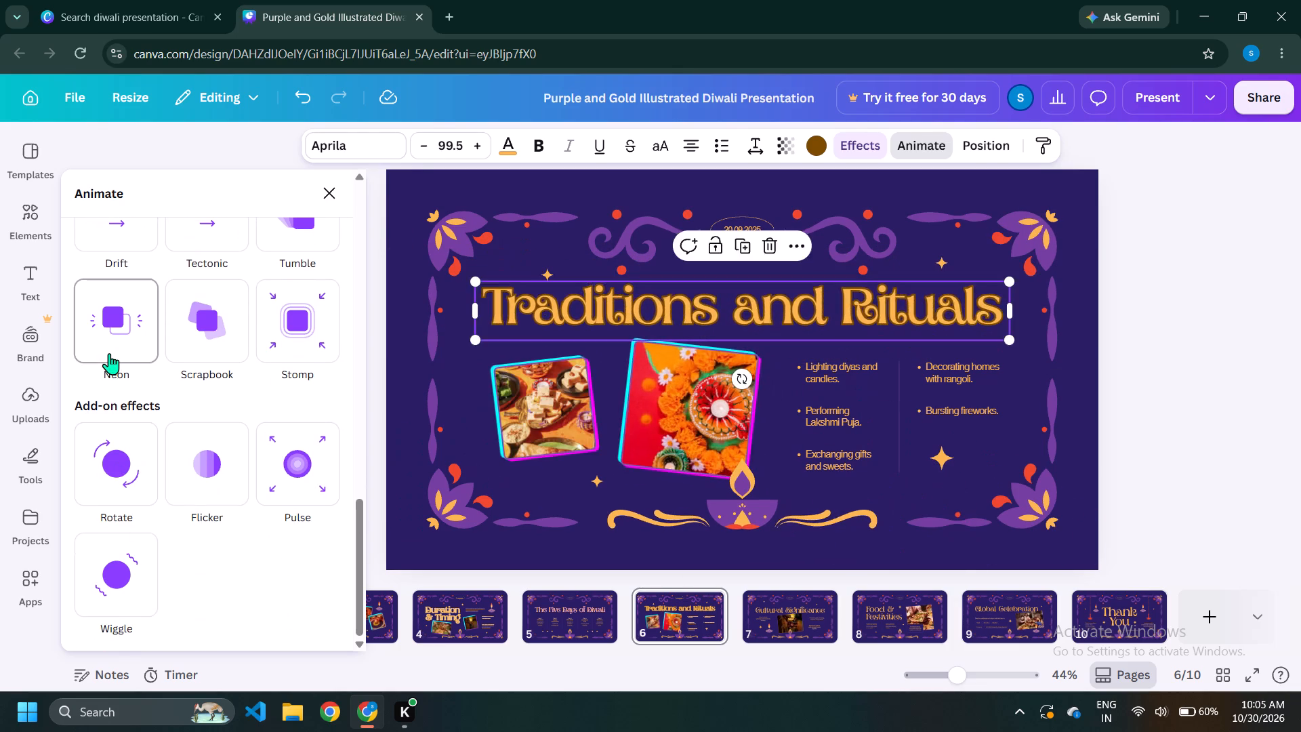
pyautogui.scroll(2, 109, 351)
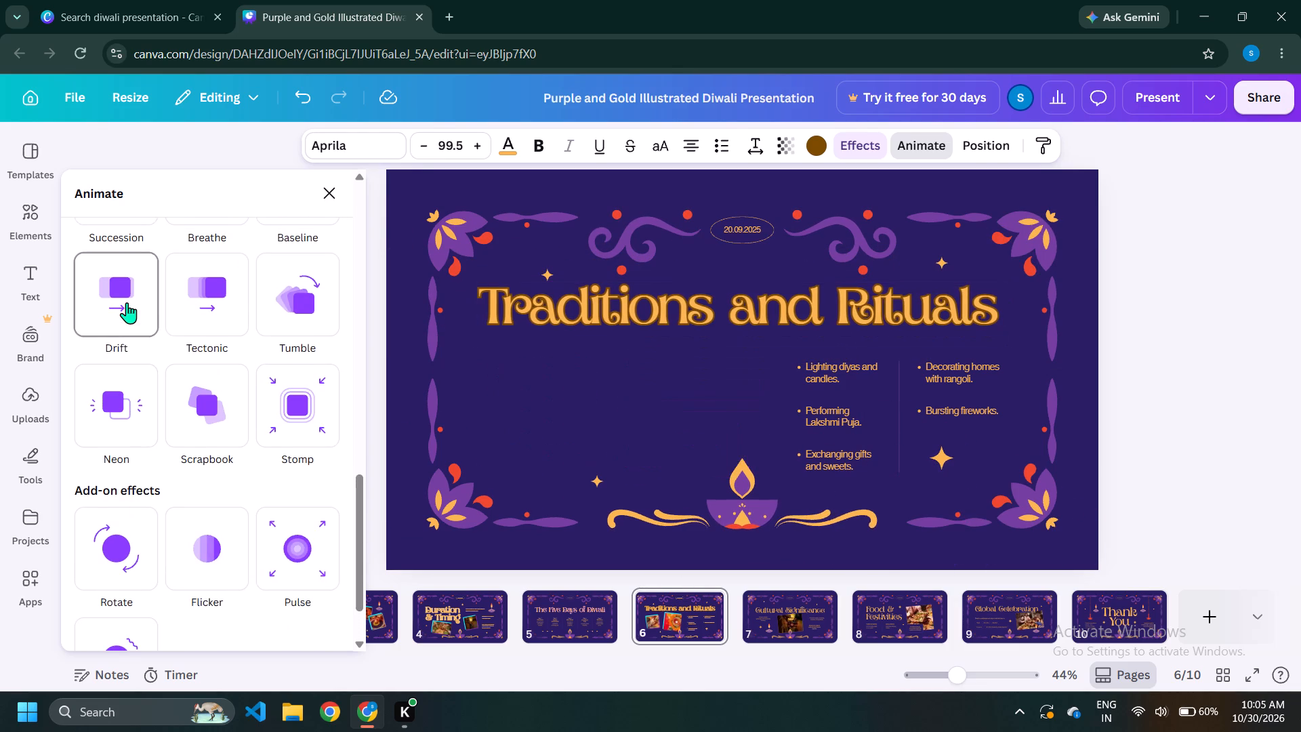
pyautogui.scroll(2, 135, 336)
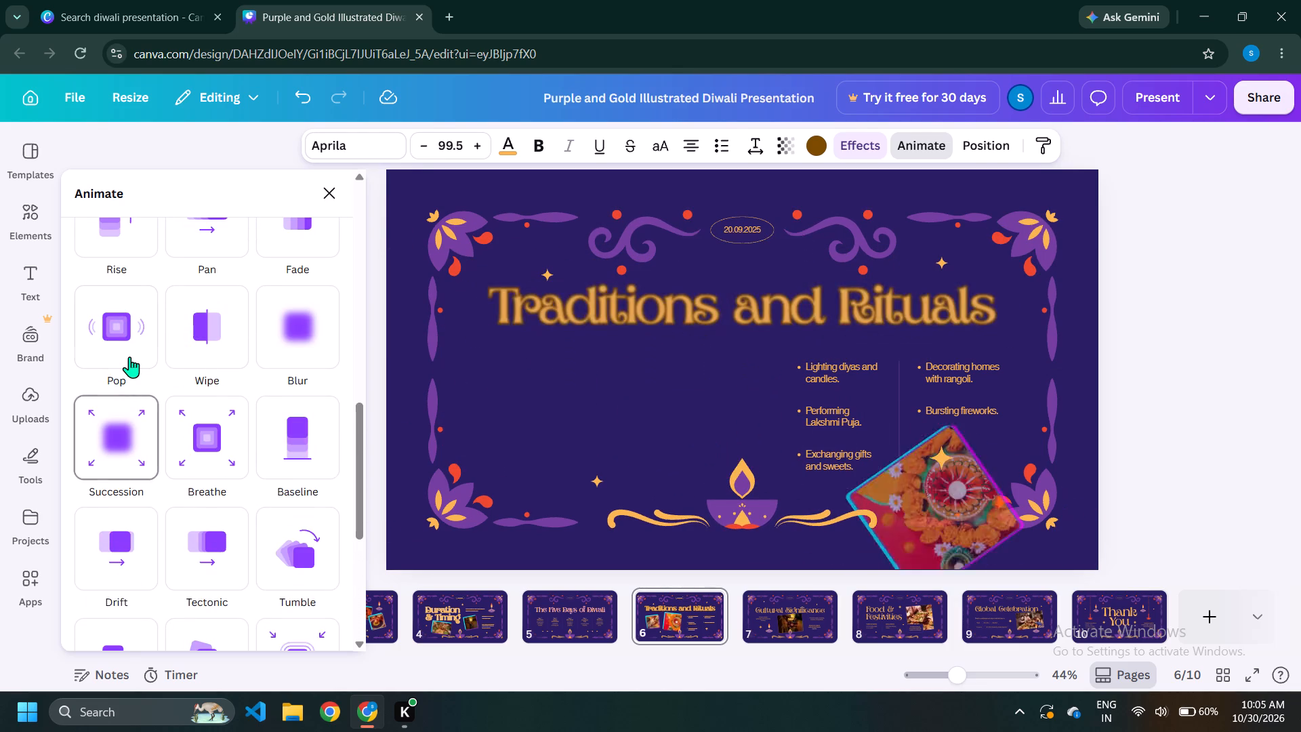
pyautogui.click(209, 336)
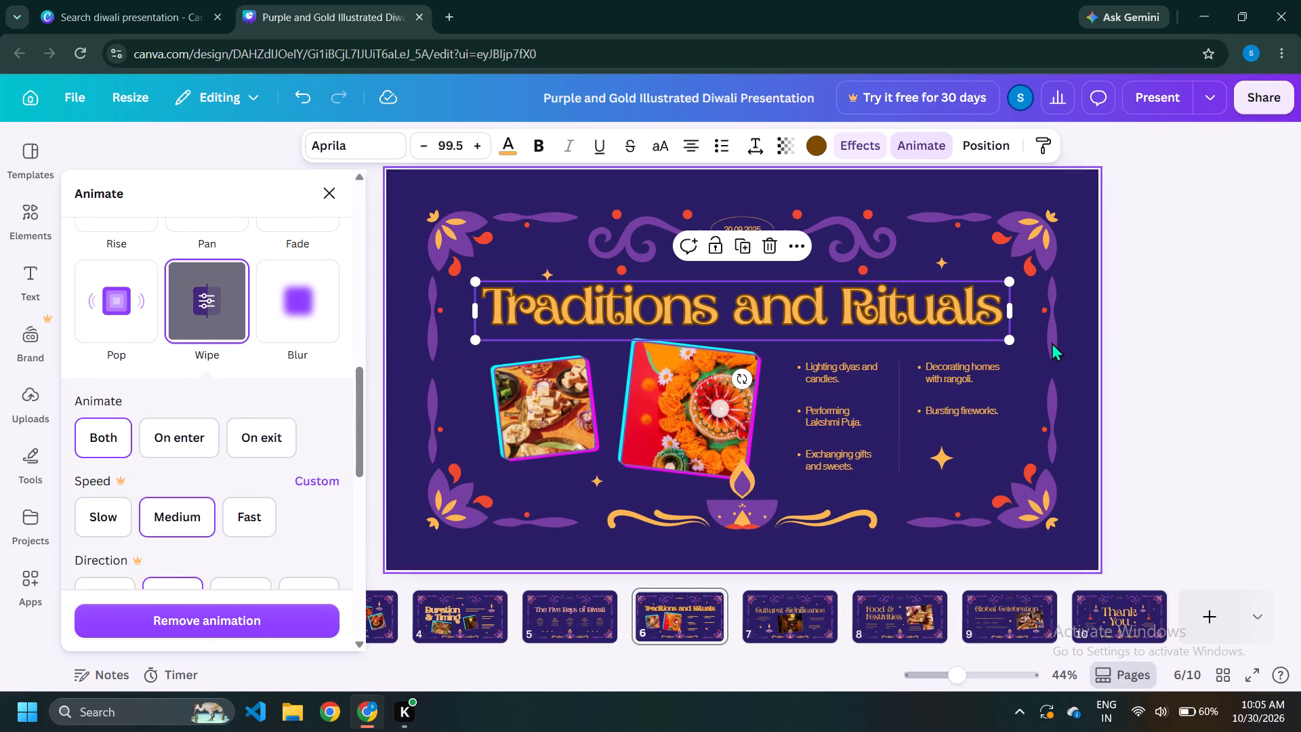
pyautogui.click(1155, 301)
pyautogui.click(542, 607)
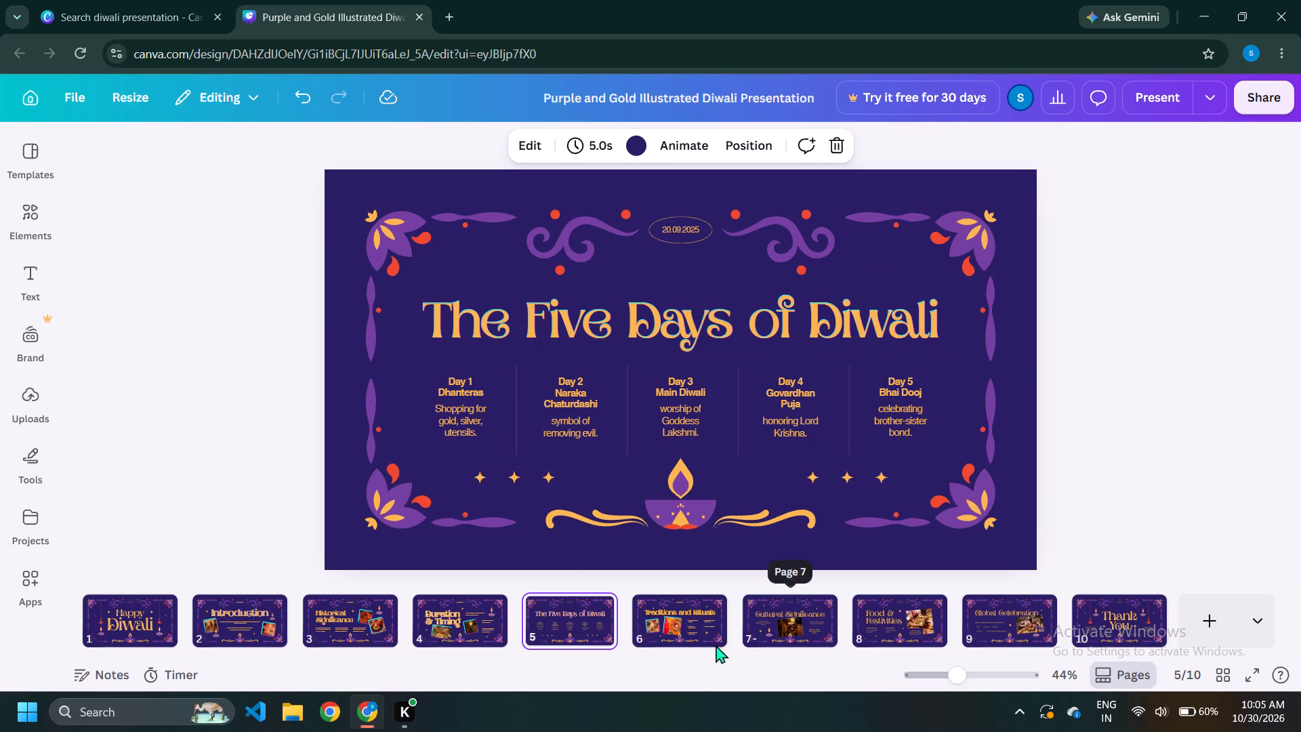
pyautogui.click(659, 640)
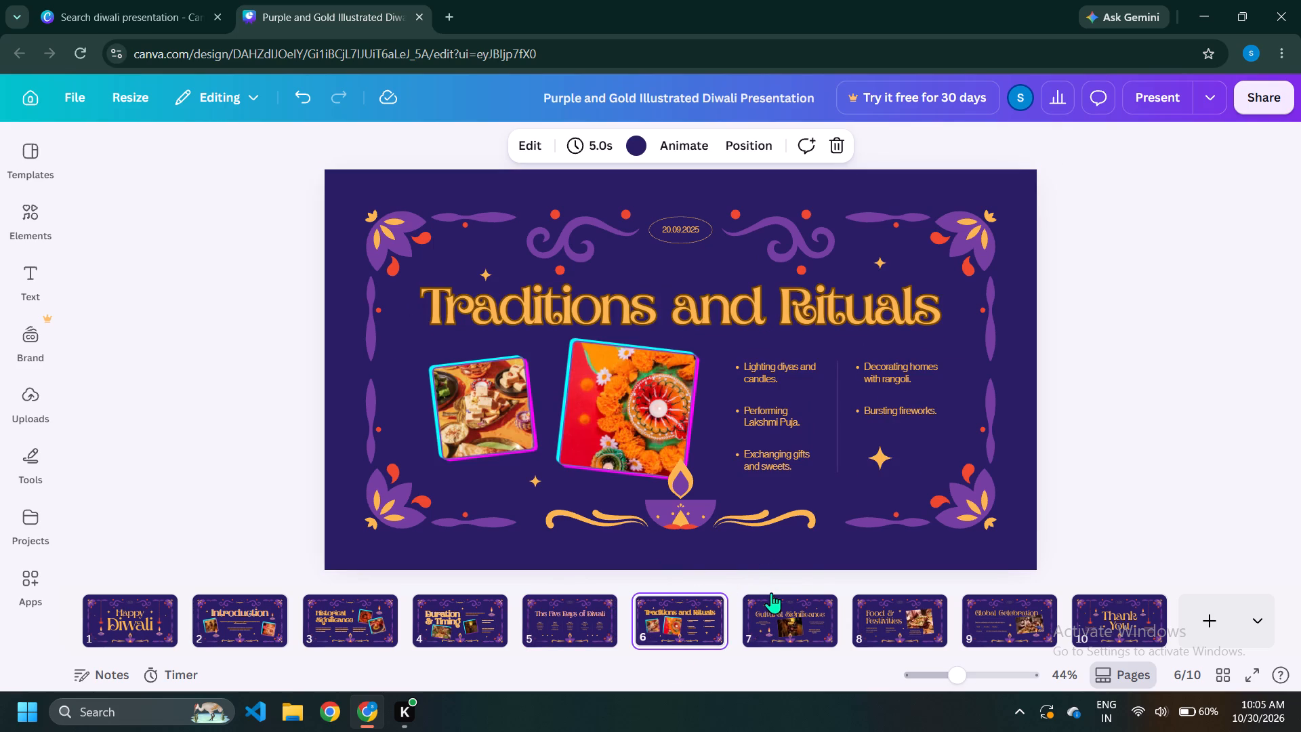
# Apply the Glitch effect to the family lantern photo on the "Cultural Significance" page.
pyautogui.click(772, 605)
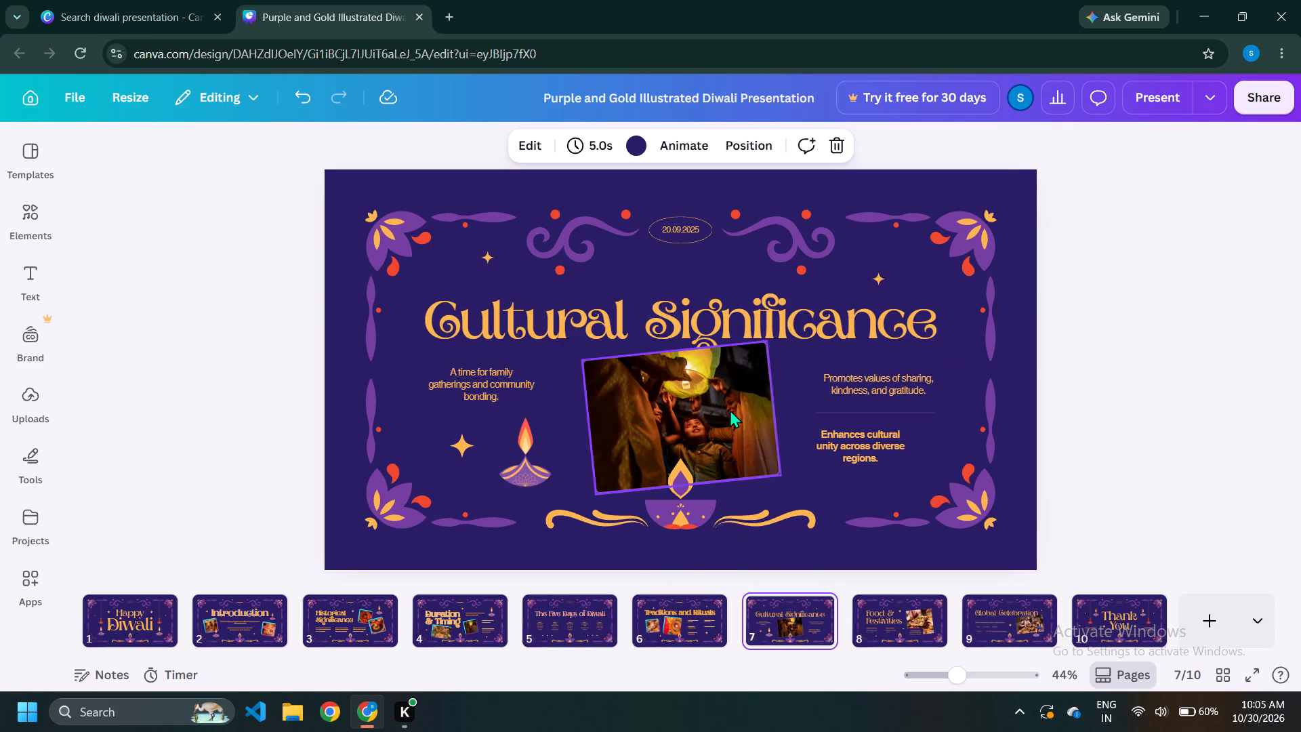
pyautogui.click(757, 415)
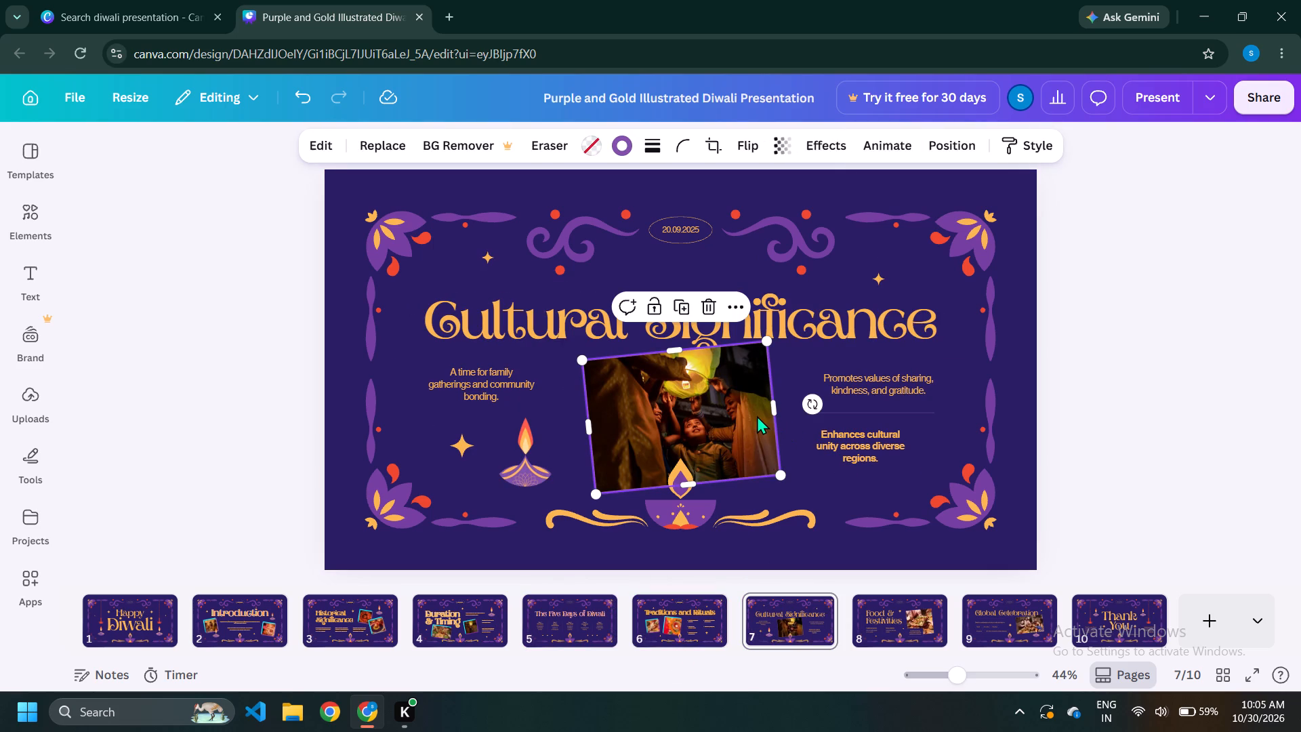
pyautogui.click(825, 155)
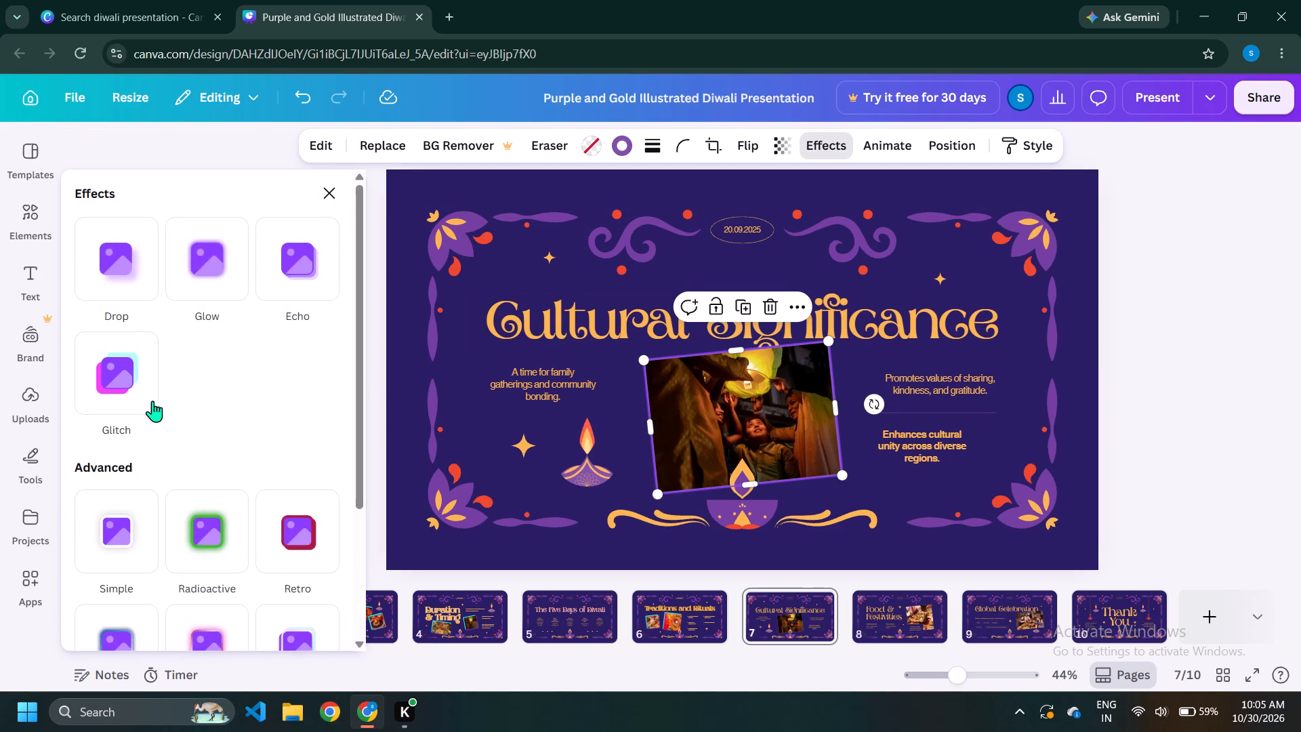
pyautogui.click(120, 369)
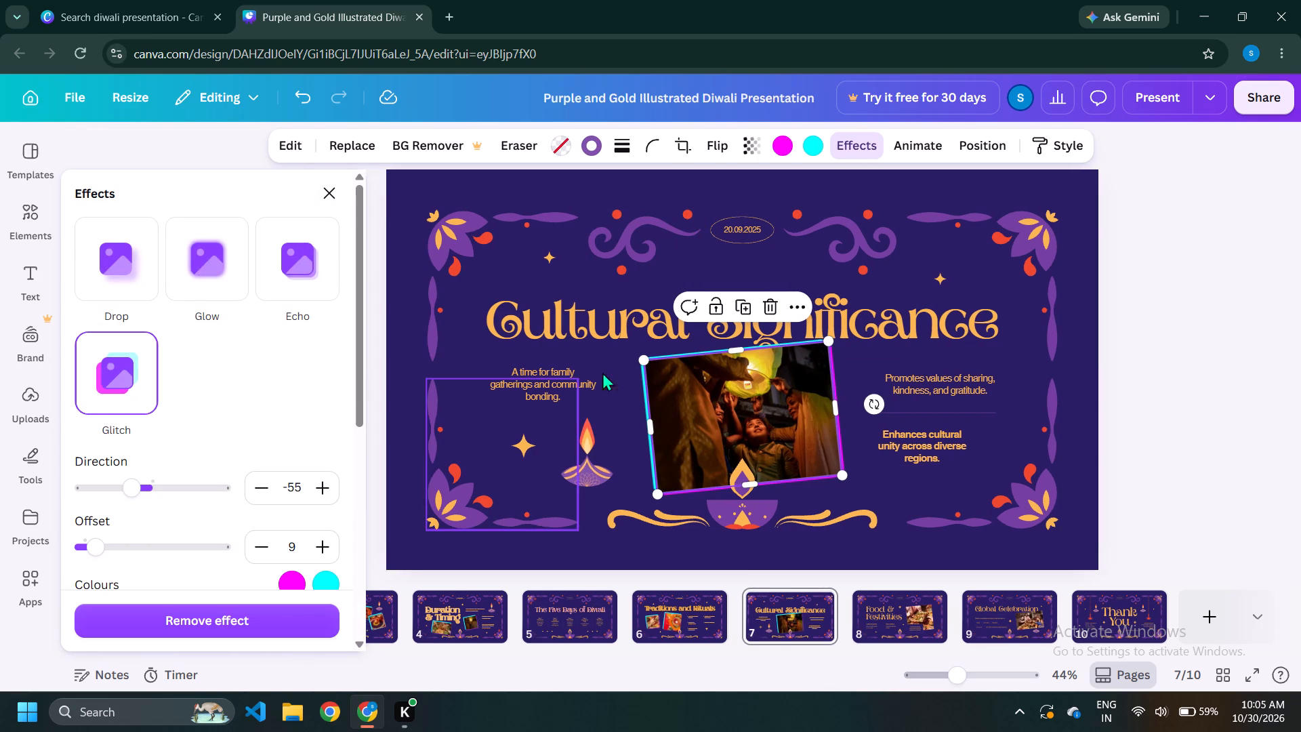
# Move the "Cultural Significance" heading slightly up, away from the photo, and give it the Glitch text effect.
pyautogui.click(919, 338)
pyautogui.moveTo(919, 338); pyautogui.dragTo(919, 327)
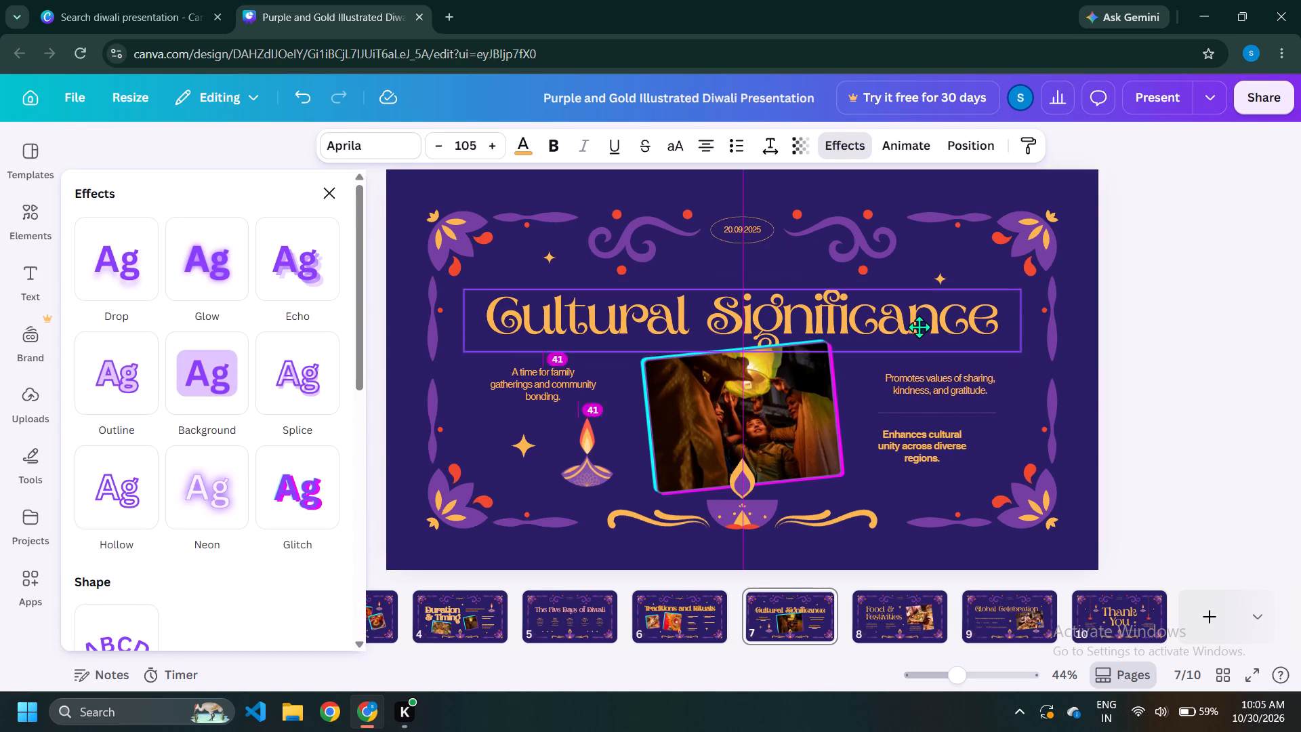
pyautogui.moveTo(919, 327); pyautogui.dragTo(919, 321)
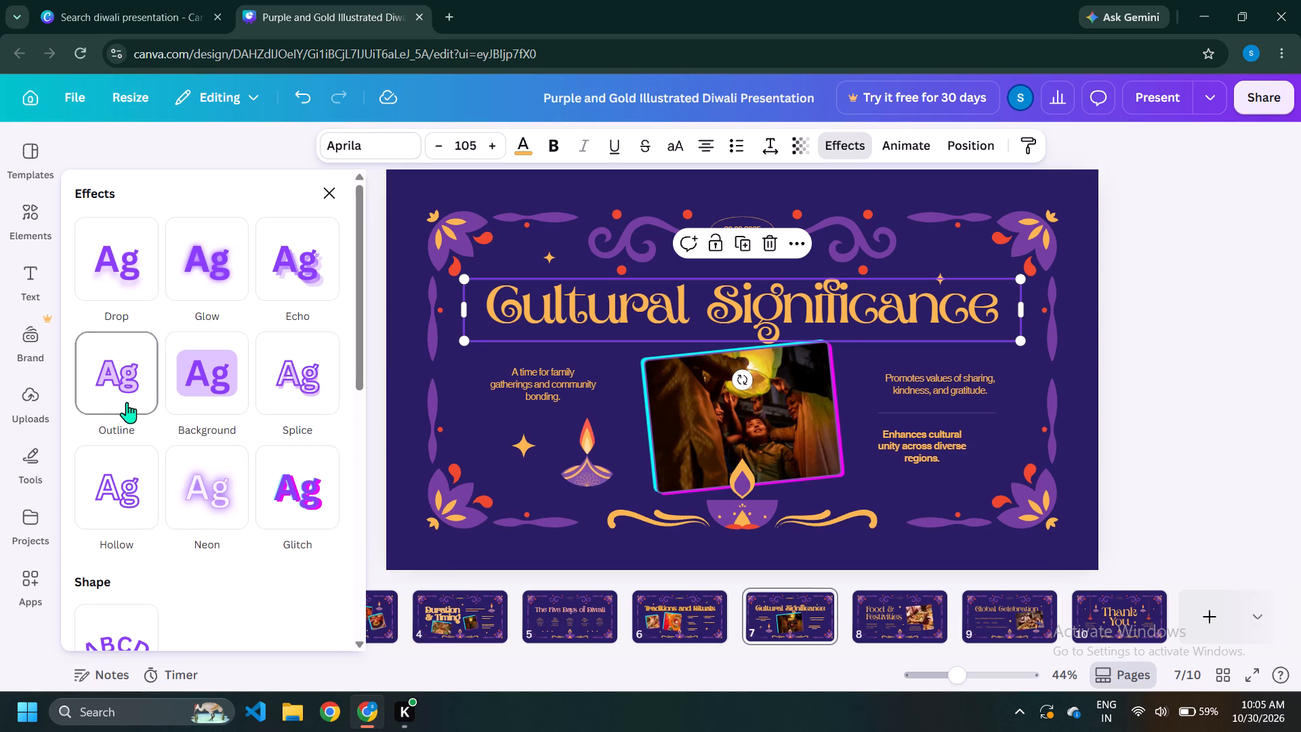
pyautogui.click(283, 476)
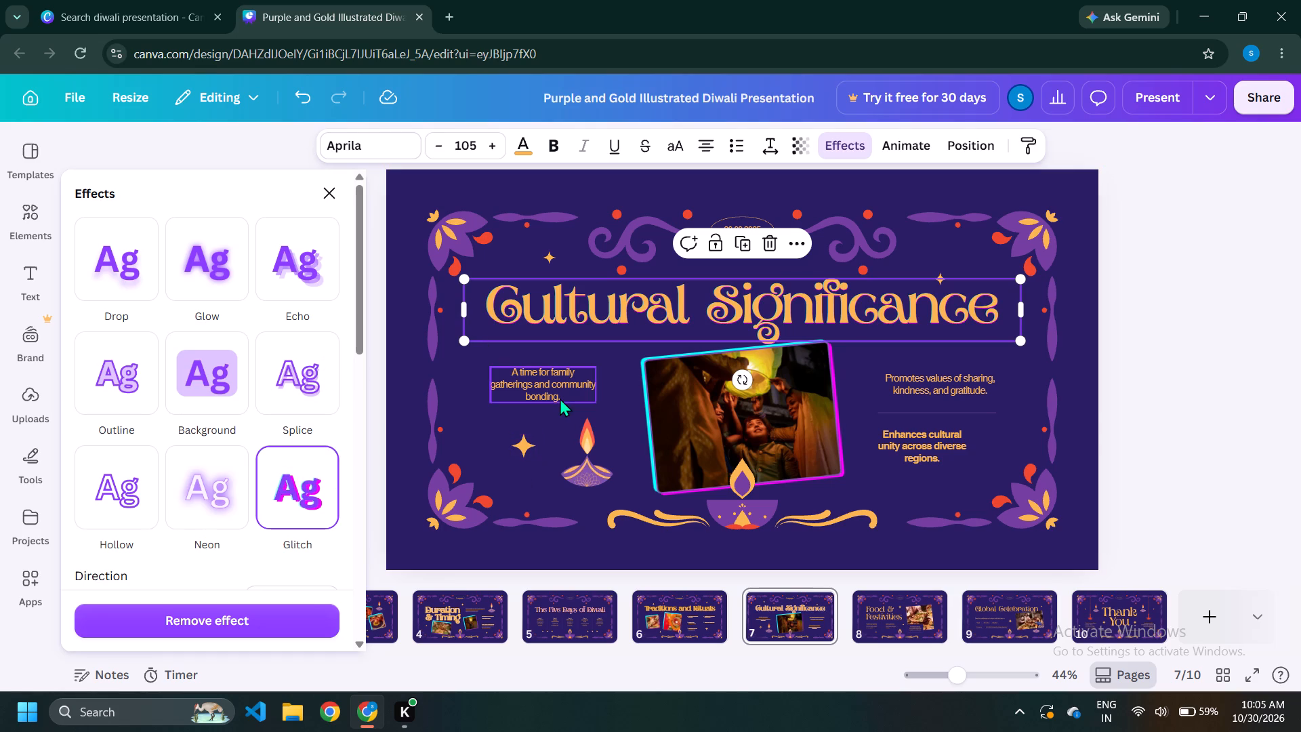
# Apply the 70s text effect to the three small captions around the photo on the "Cultural Significance" page.
pyautogui.click(556, 390)
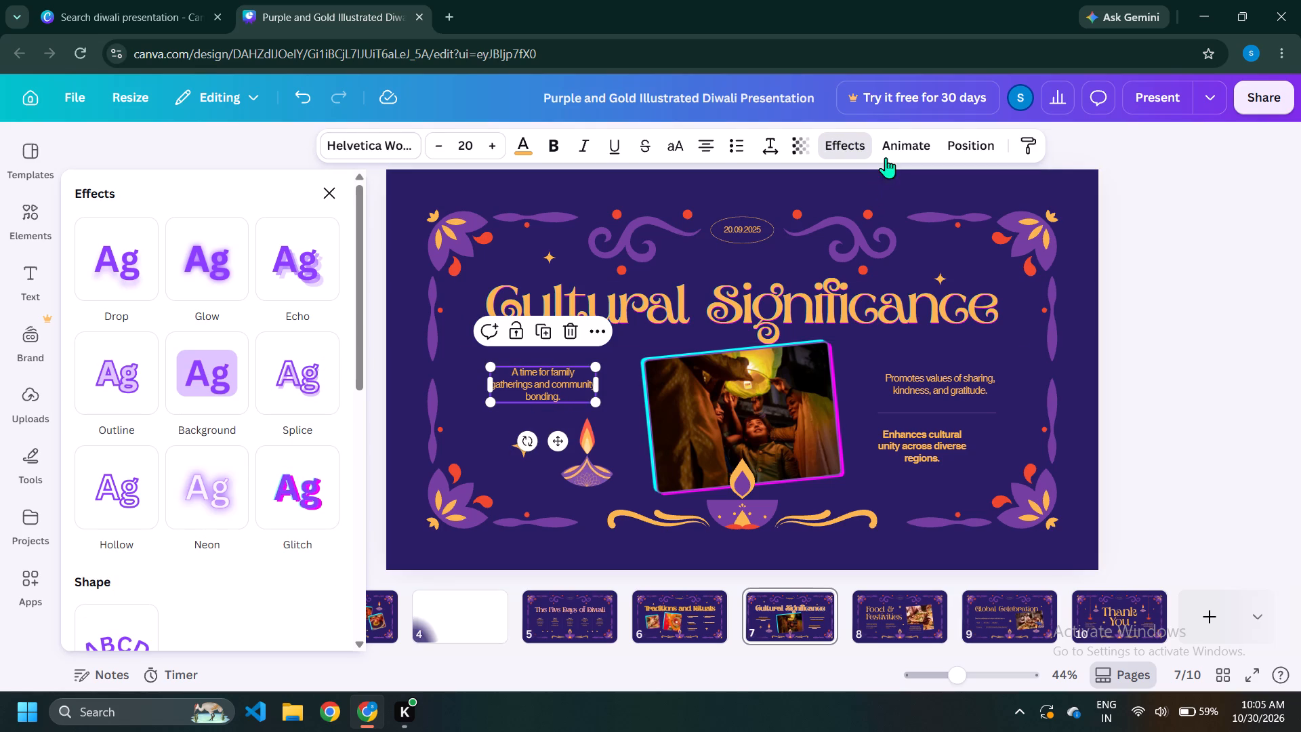
pyautogui.scroll(-4, 224, 446)
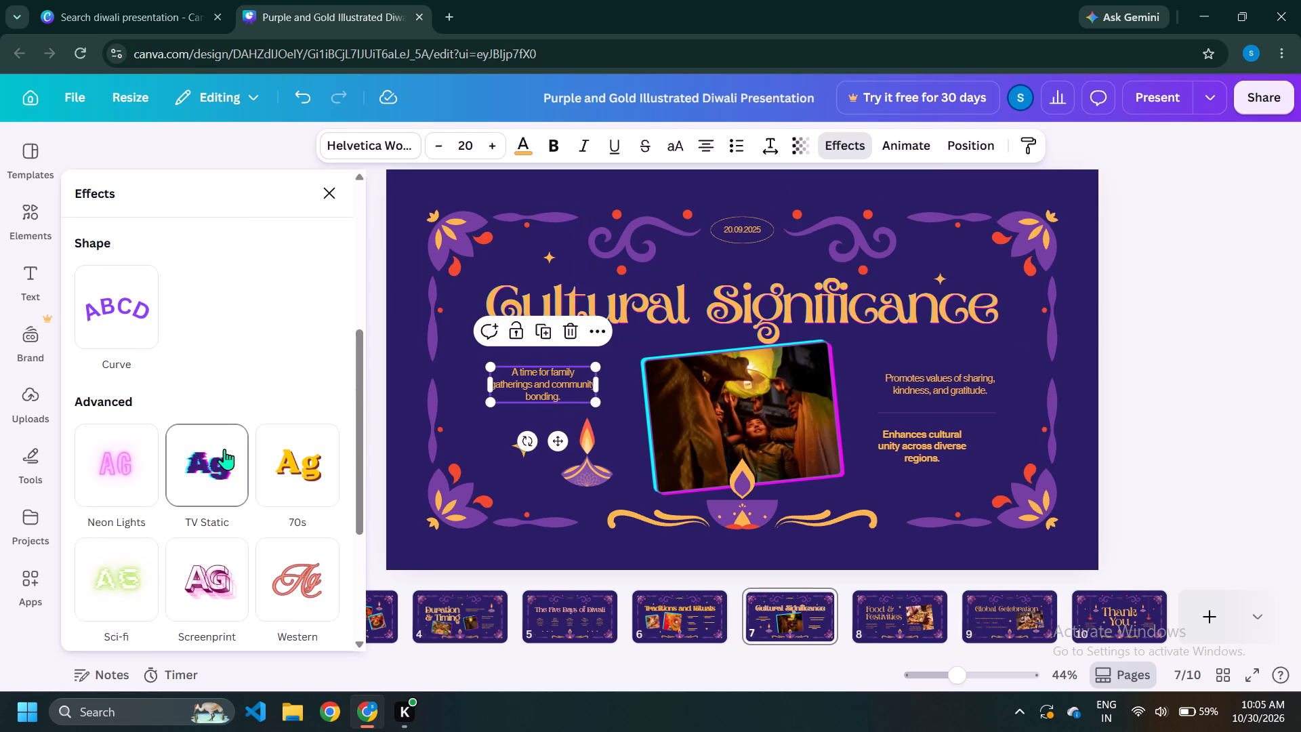
pyautogui.click(283, 464)
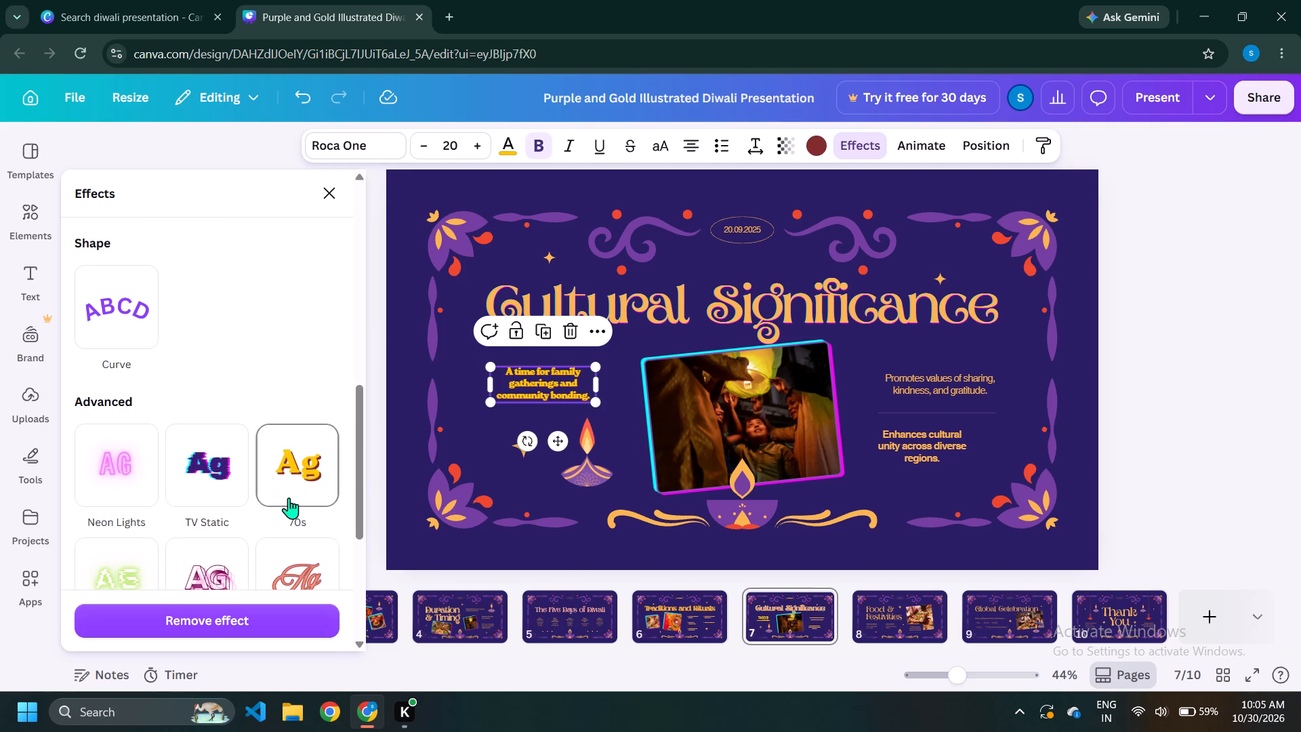
pyautogui.click(209, 567)
pyautogui.scroll(-2, 212, 560)
pyautogui.click(297, 294)
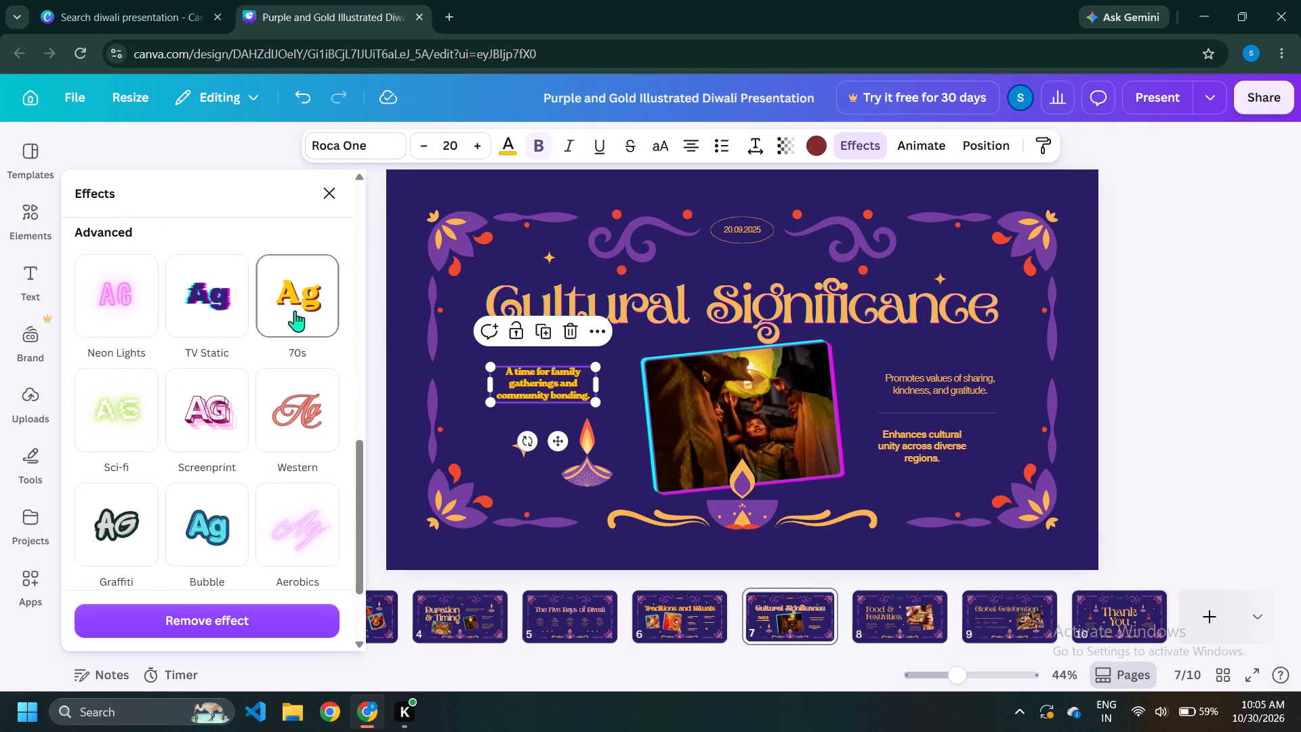
pyautogui.click(902, 383)
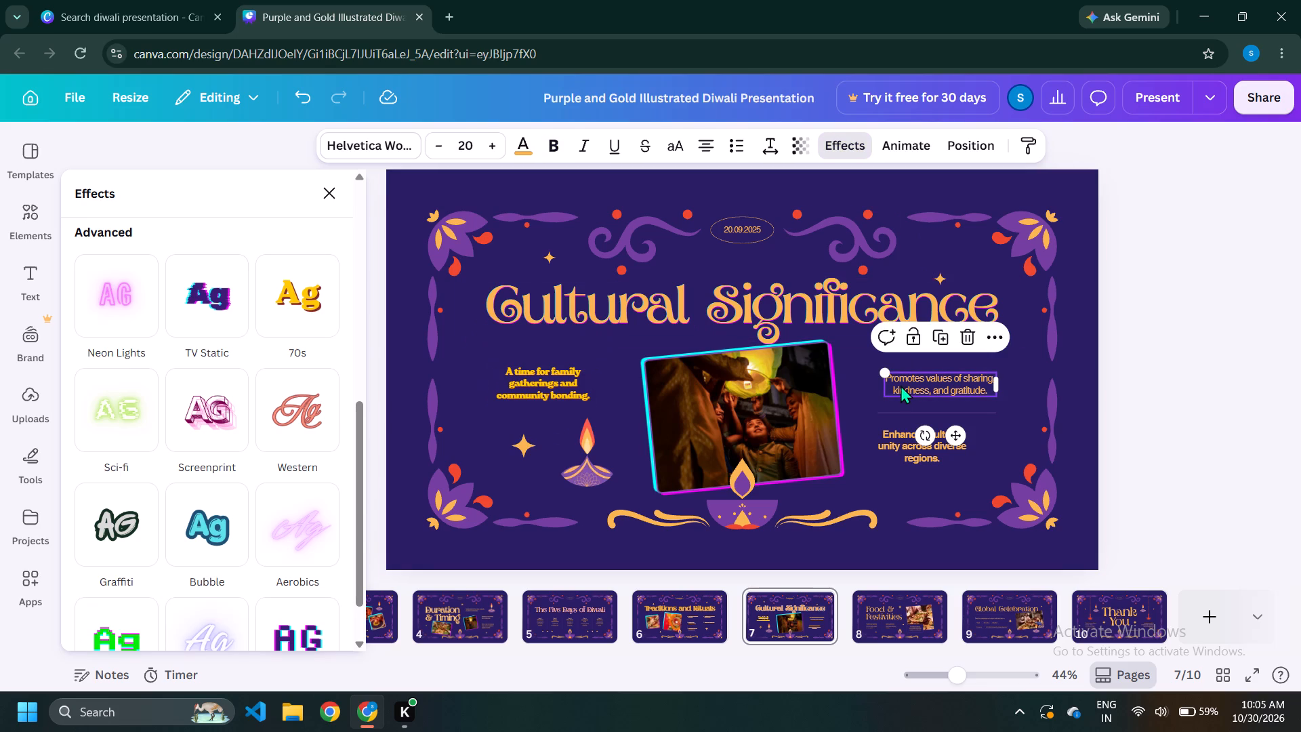
pyautogui.click(274, 302)
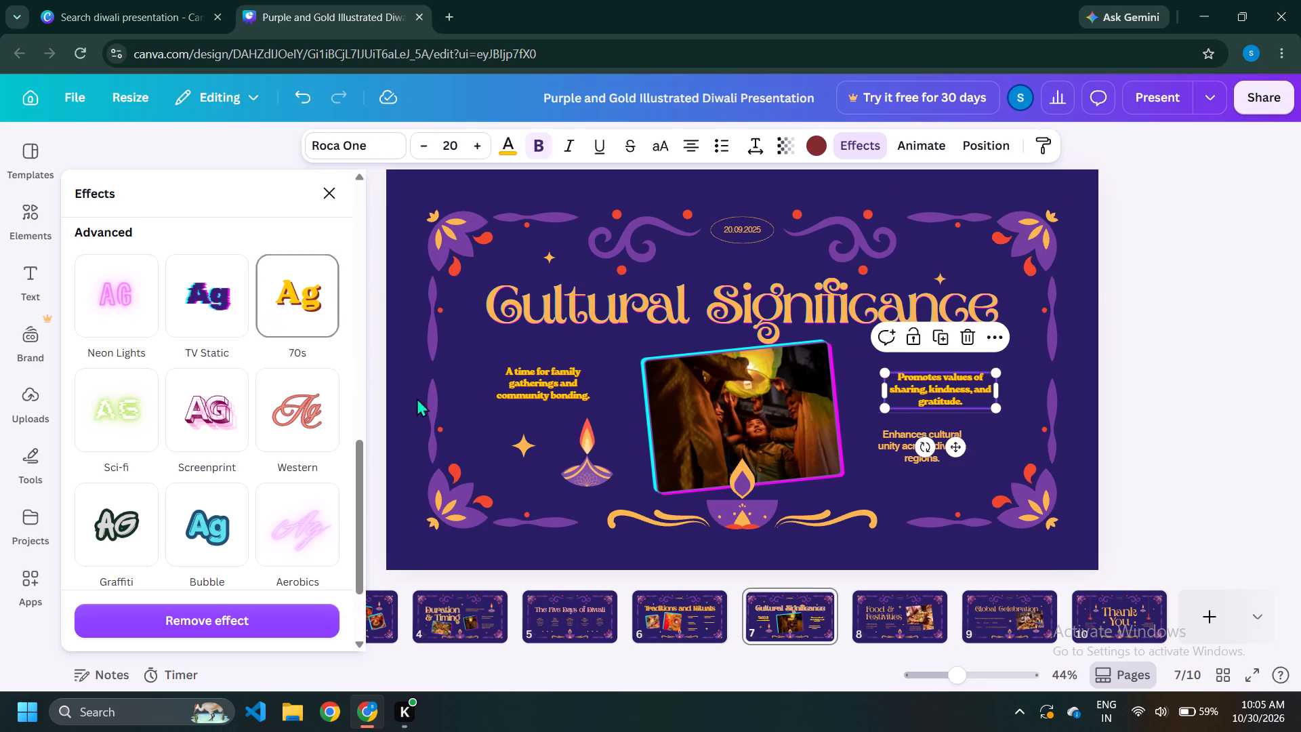
pyautogui.click(903, 453)
pyautogui.click(302, 311)
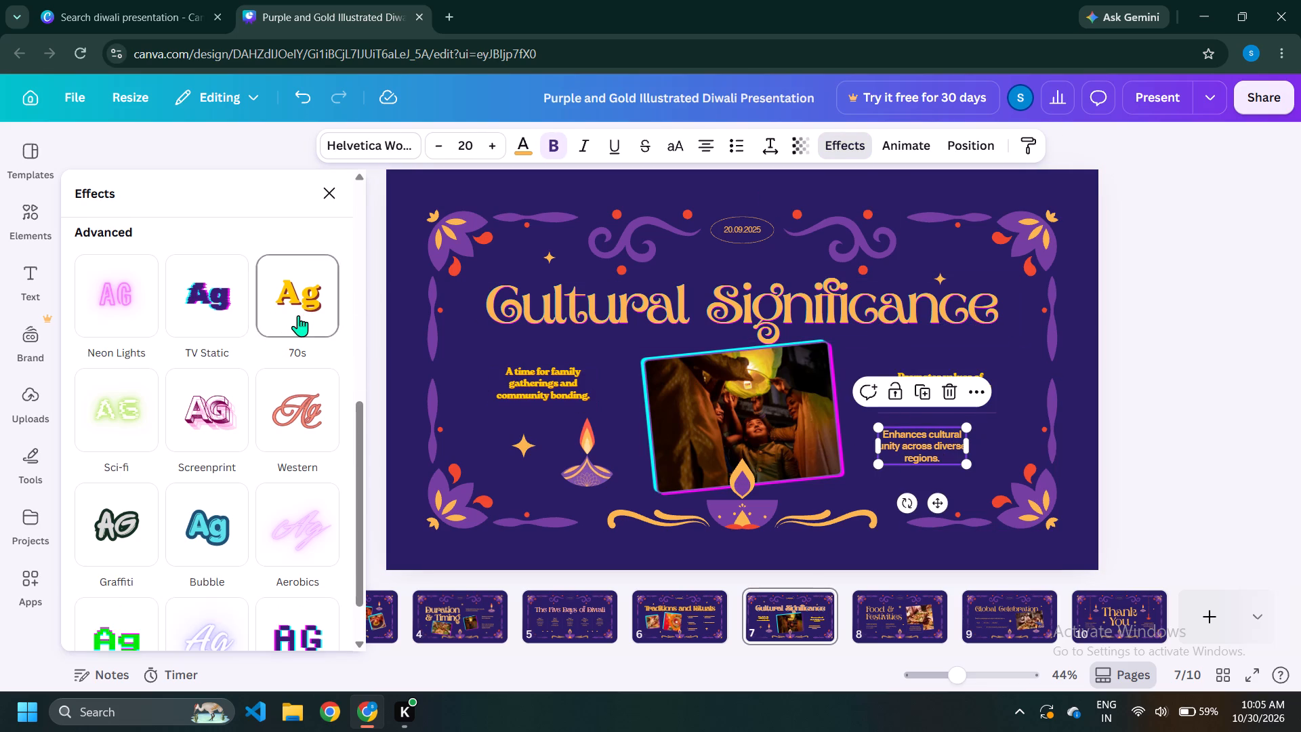
# Apply the Wipe animation to the "A time for family gatherings and community bonding" caption.
pyautogui.click(565, 386)
pyautogui.click(914, 148)
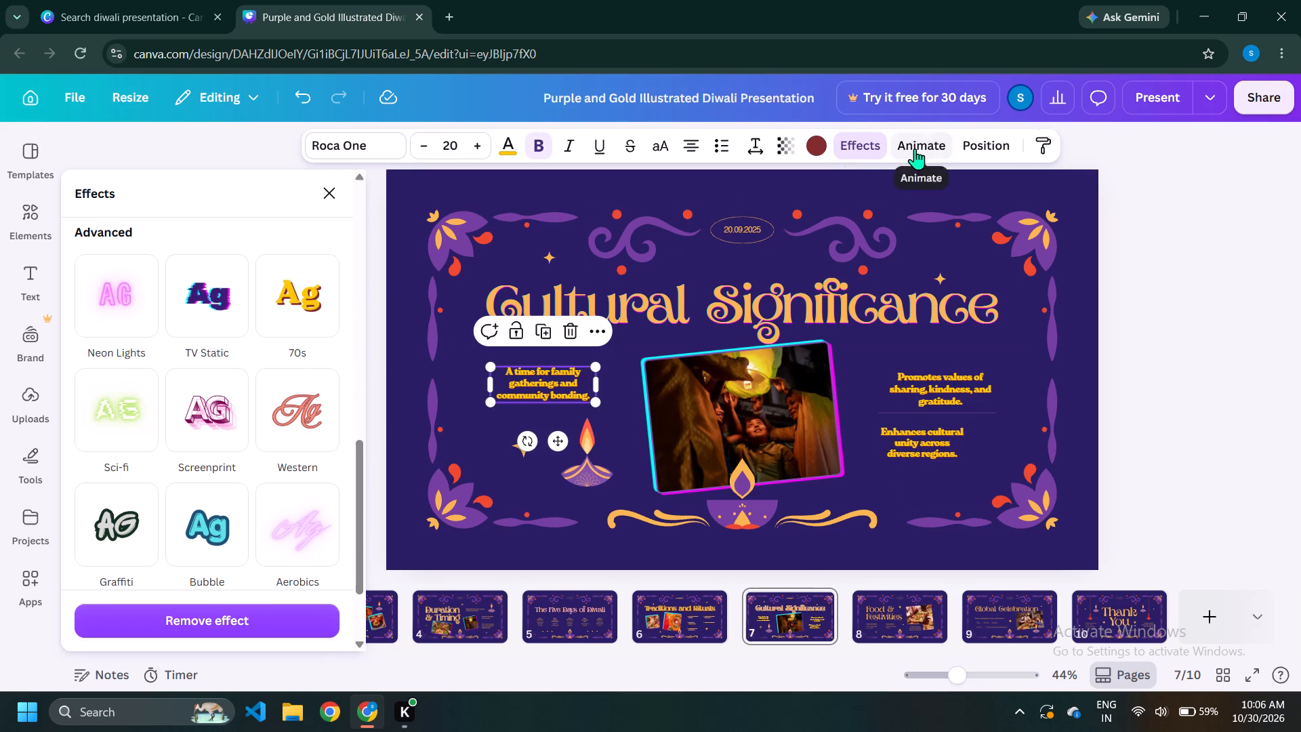
pyautogui.scroll(-4, 213, 409)
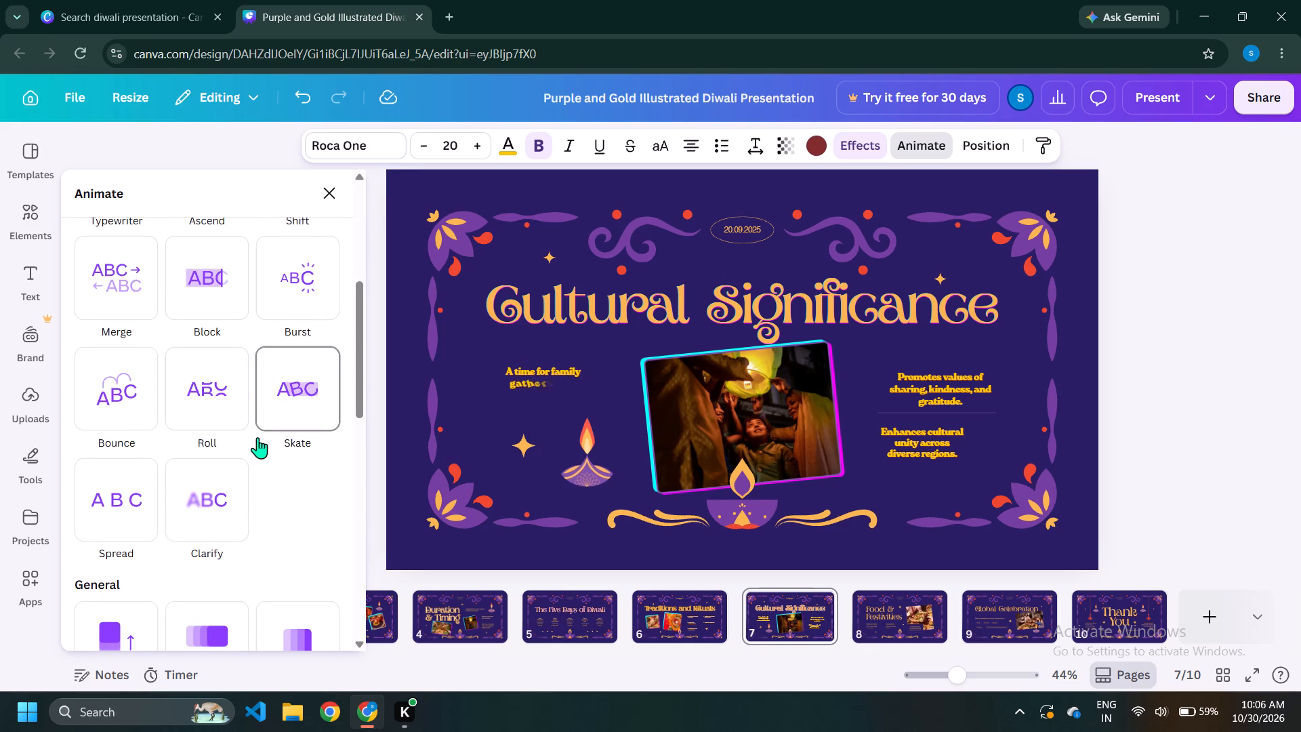
pyautogui.scroll(-3, 205, 497)
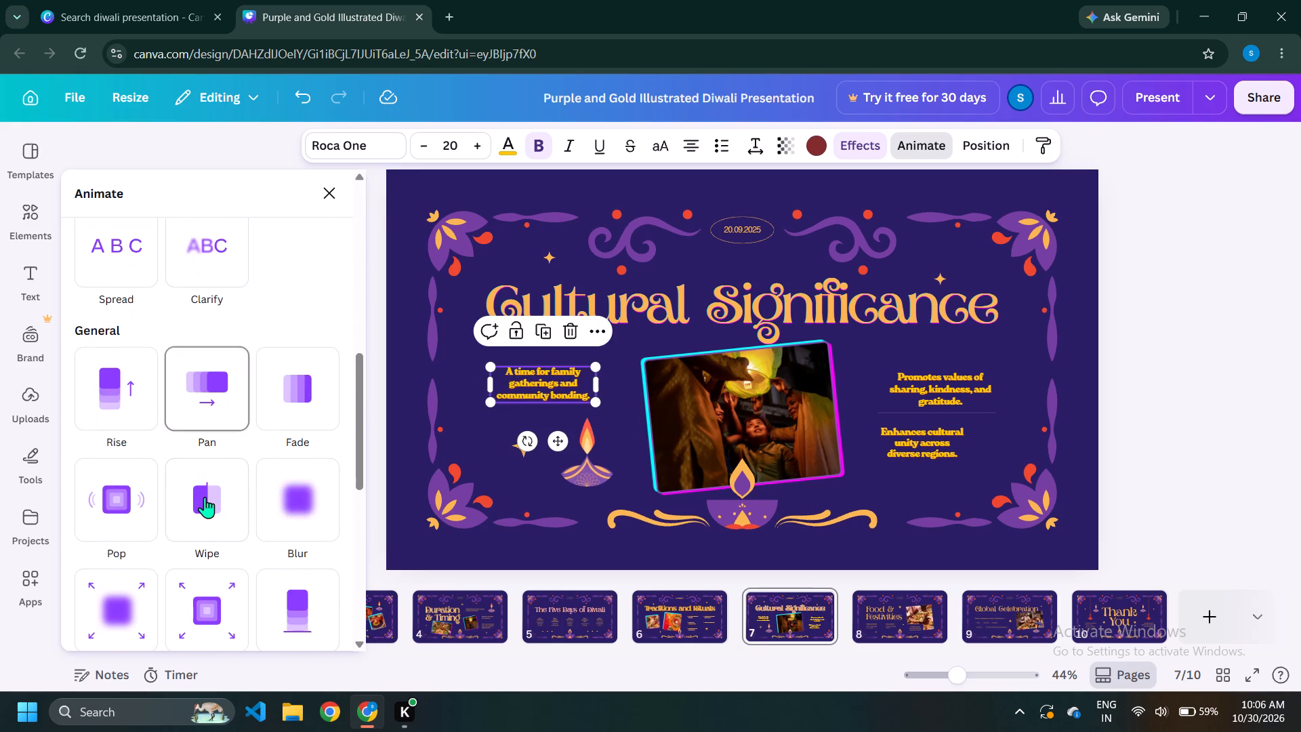
pyautogui.click(207, 493)
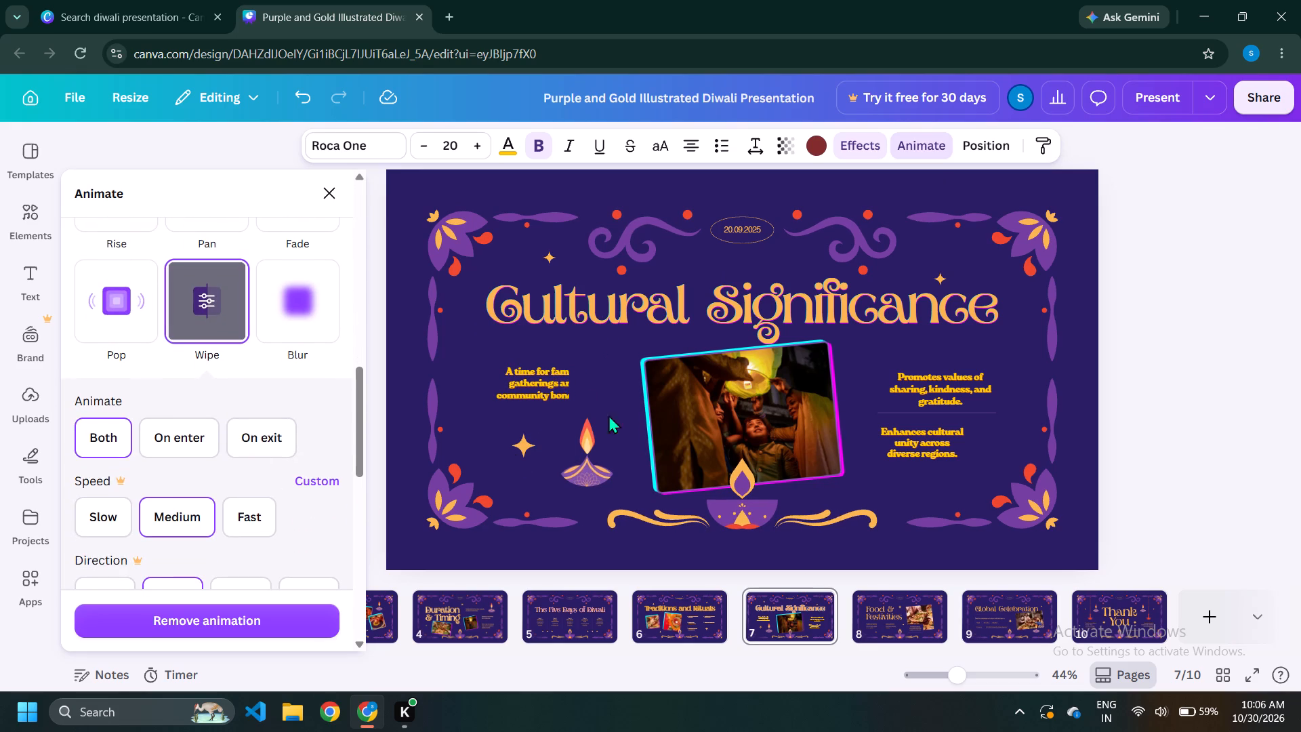
# Apply the Wipe animation to the "Promotes values of sharing" and "Enhances cultural unity" captions.
pyautogui.click(928, 388)
pyautogui.scroll(-4, 228, 544)
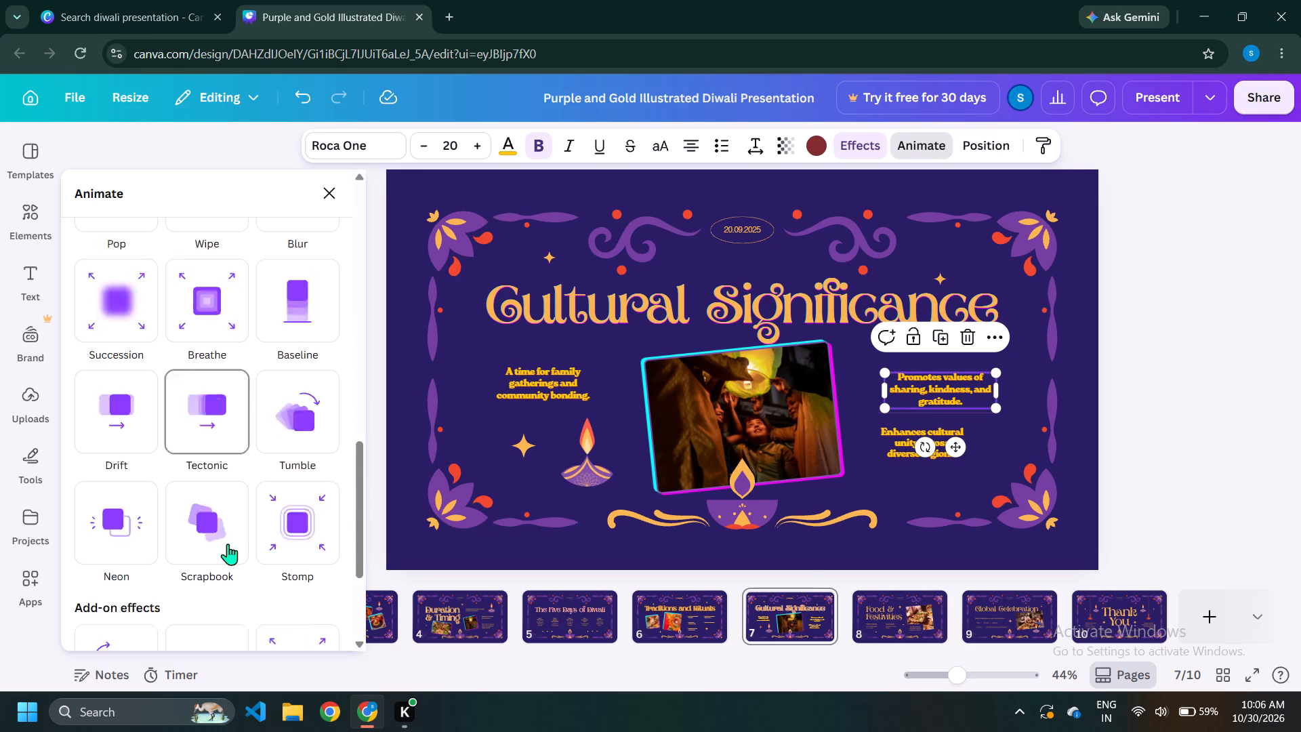
pyautogui.scroll(-3, 220, 410)
pyautogui.scroll(2, 220, 411)
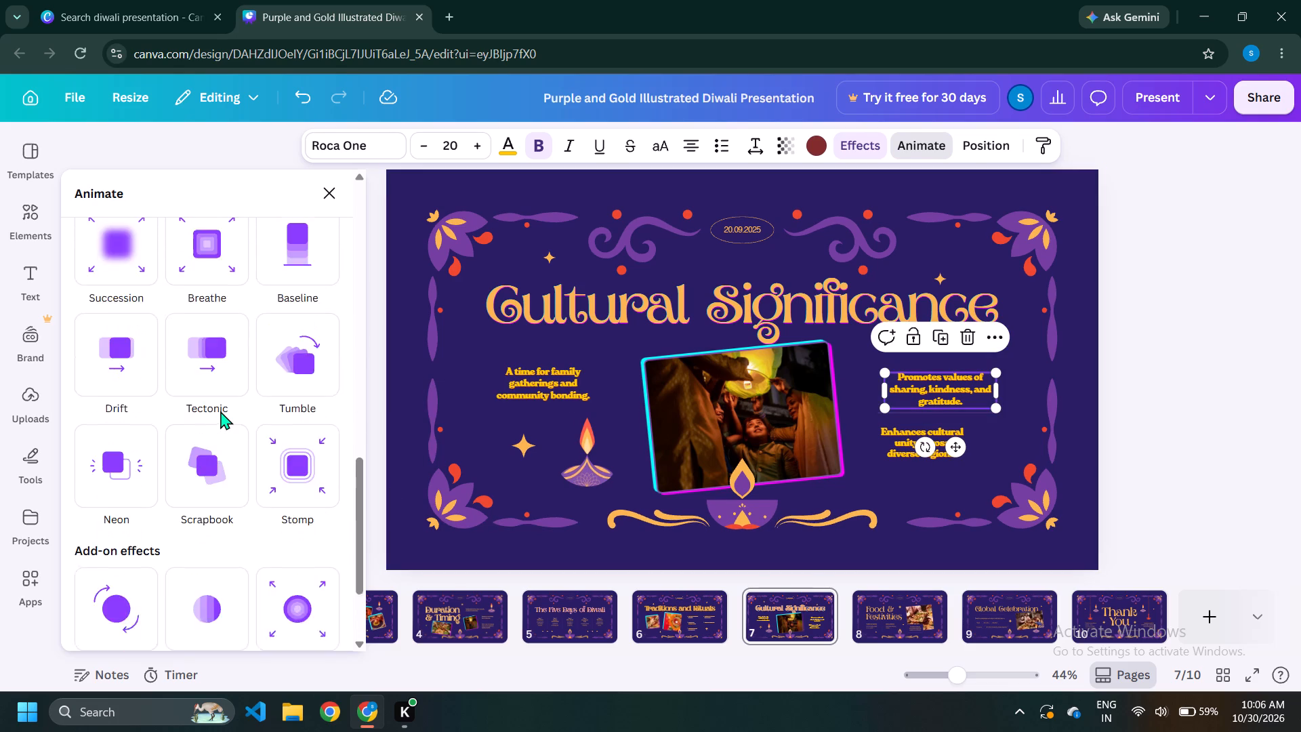
pyautogui.scroll(7, 220, 411)
pyautogui.scroll(-3, 220, 411)
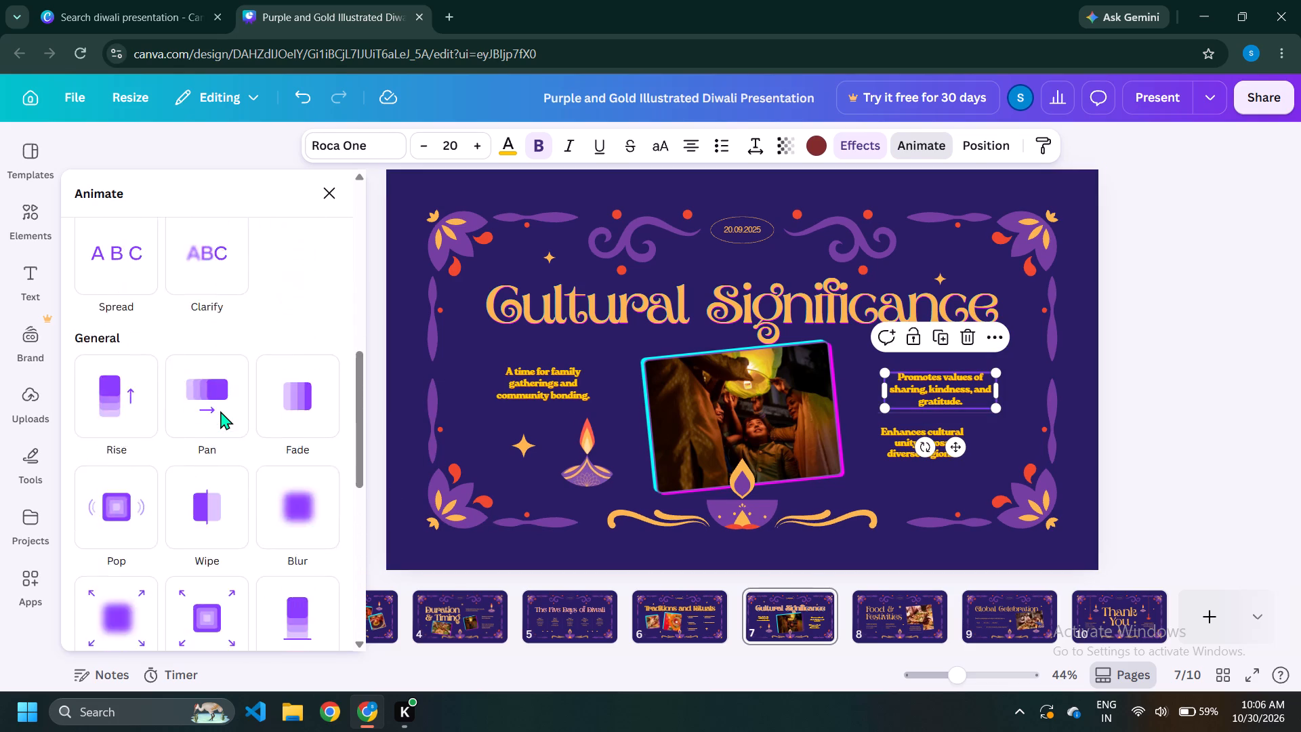
pyautogui.scroll(-2, 220, 411)
pyautogui.click(217, 325)
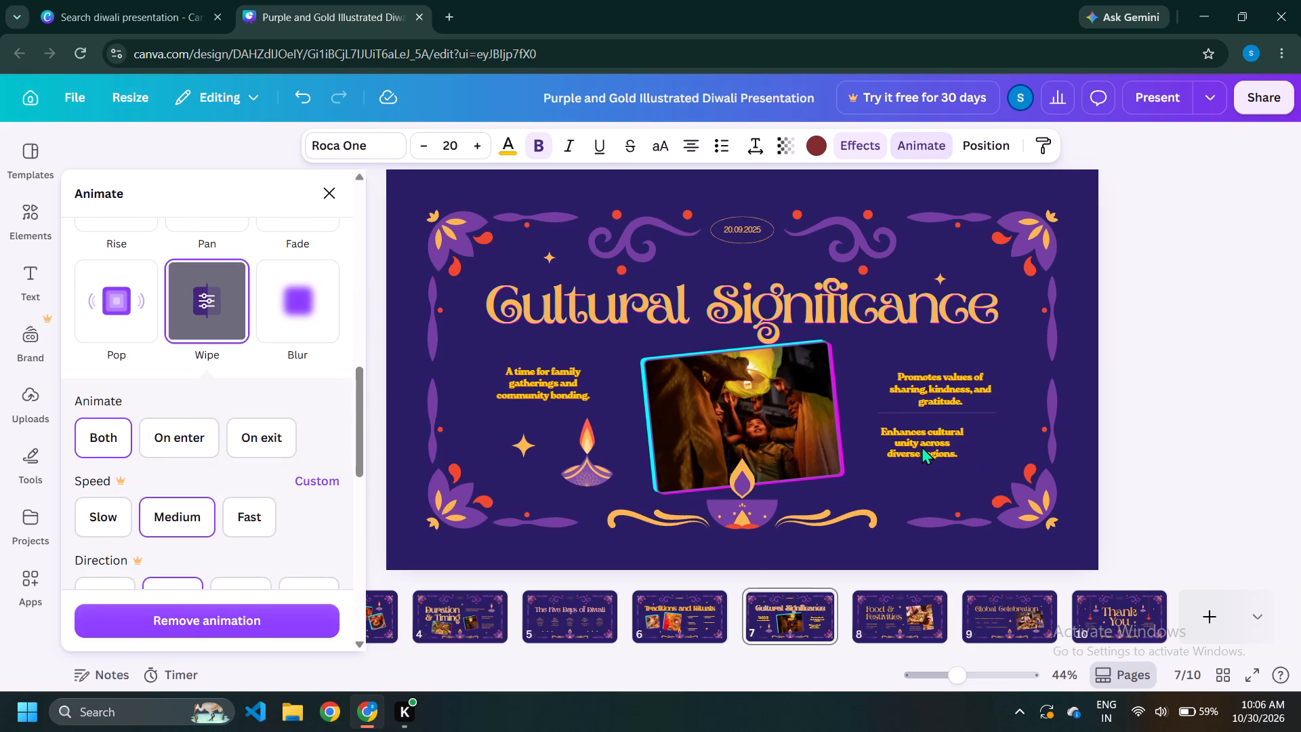
pyautogui.click(922, 446)
pyautogui.click(218, 319)
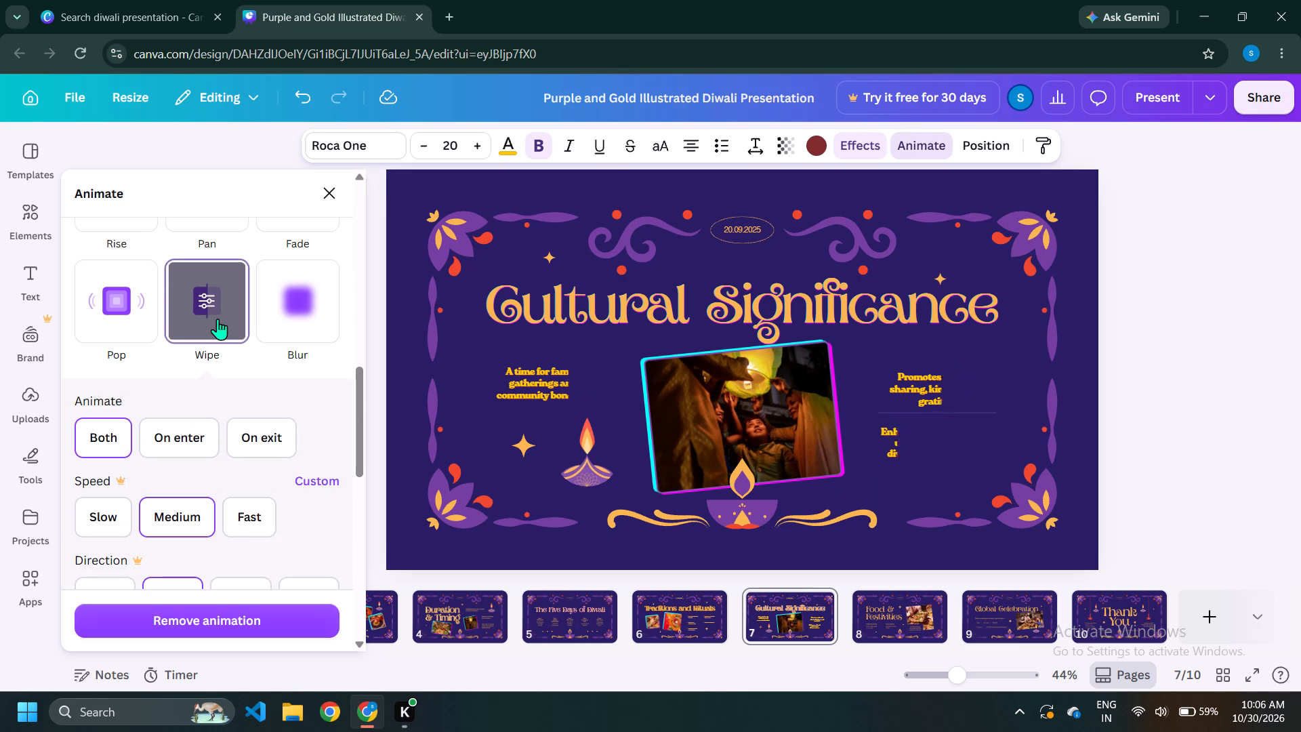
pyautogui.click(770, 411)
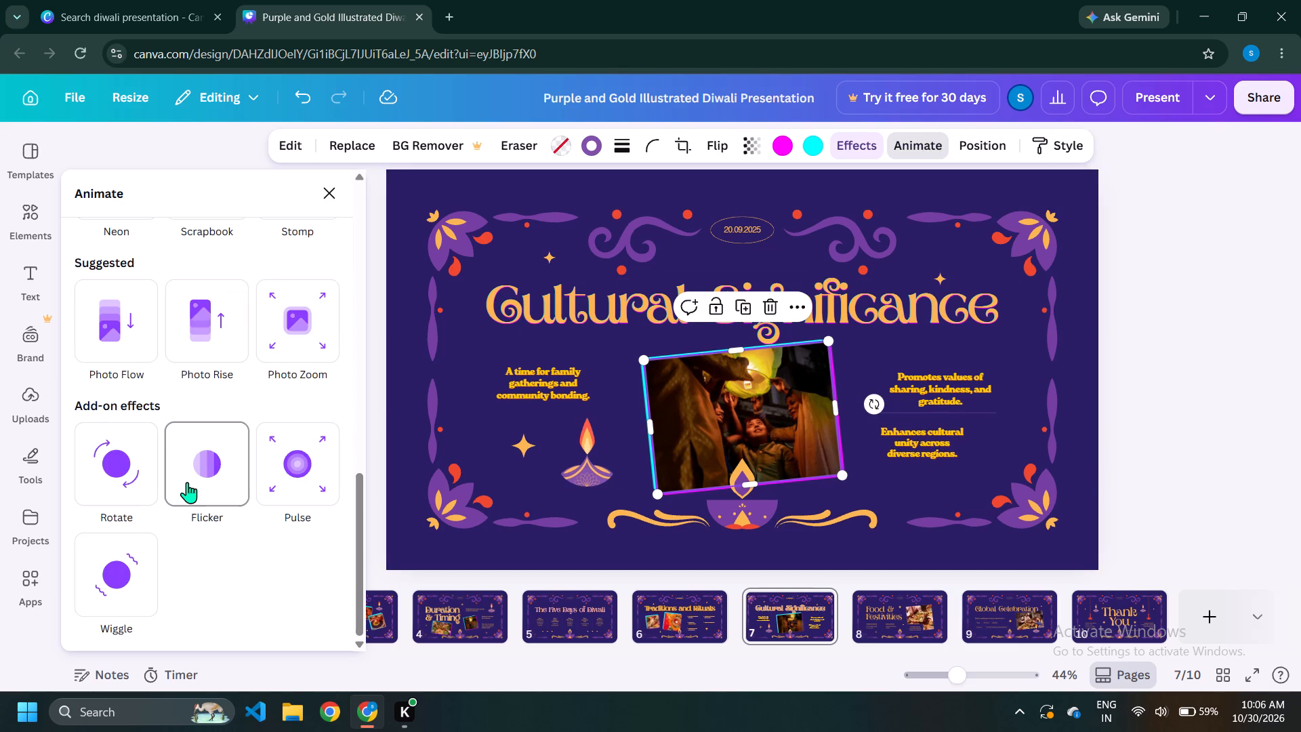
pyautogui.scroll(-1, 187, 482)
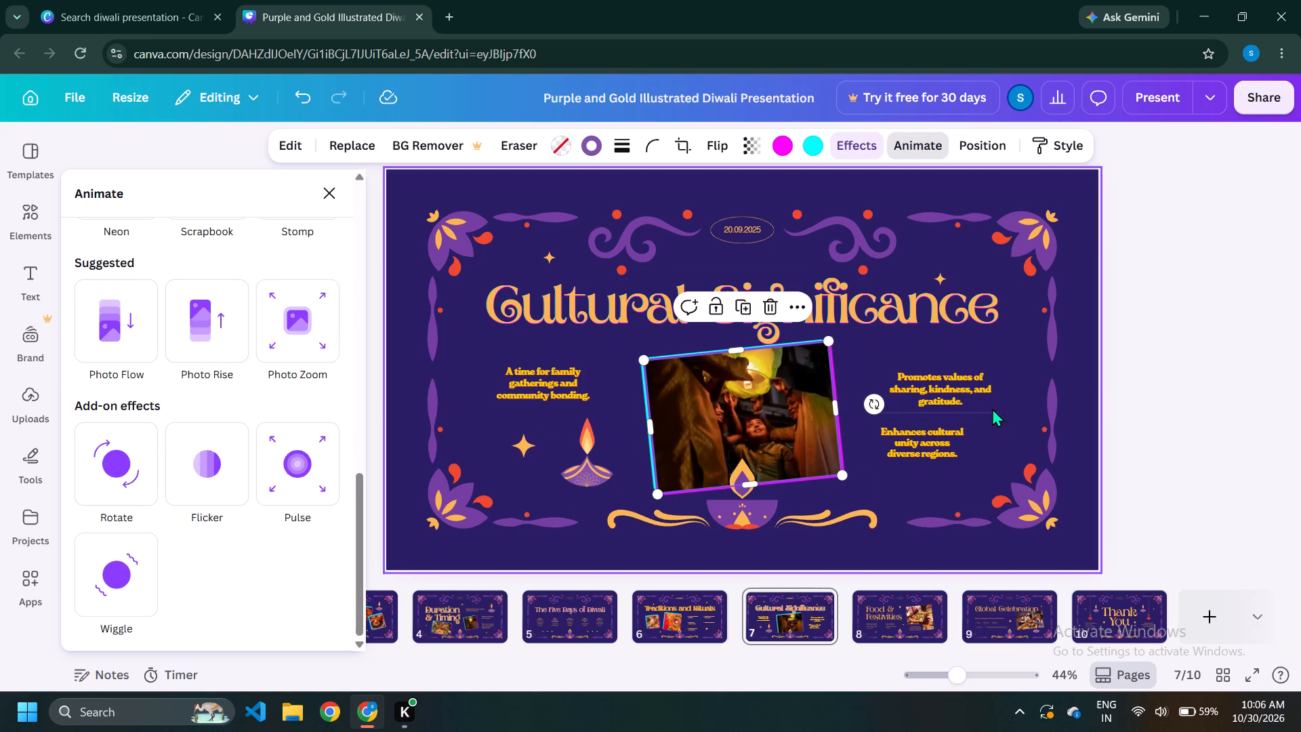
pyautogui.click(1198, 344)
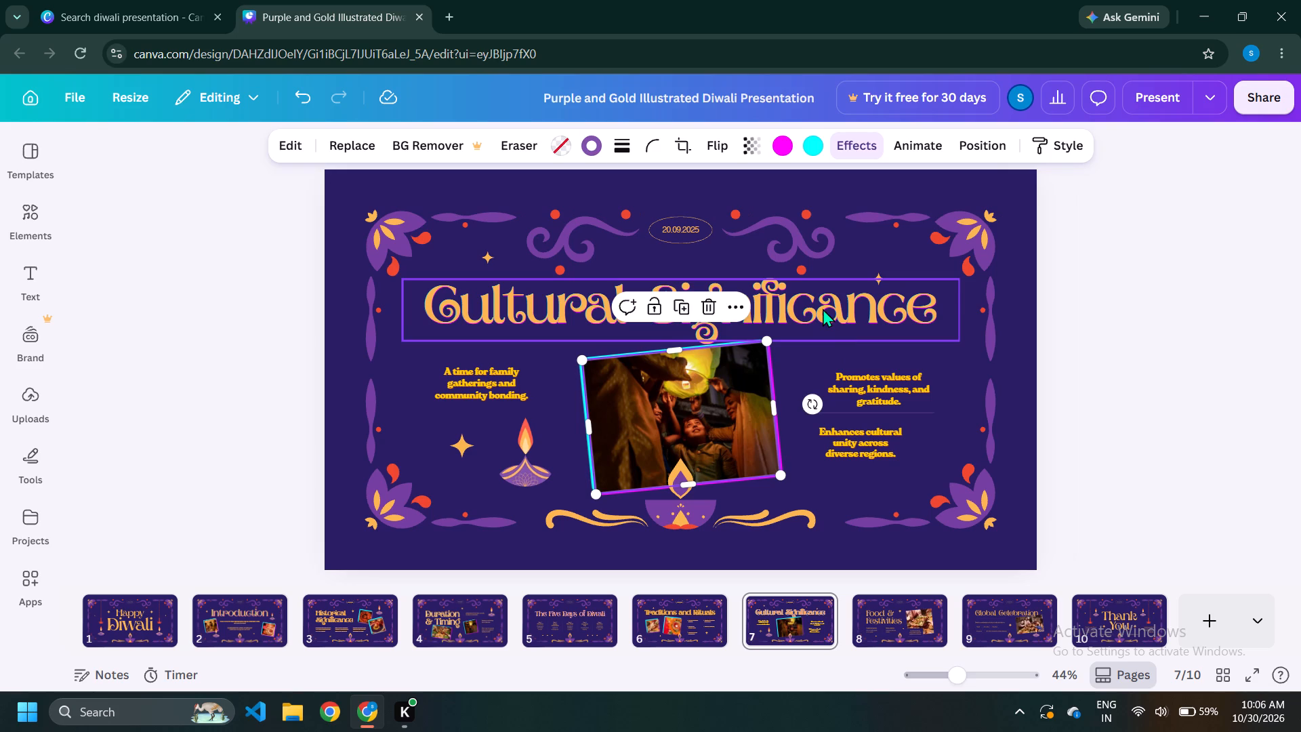
# Apply the Rise animation to the "Cultural Significance" heading.
pyautogui.click(823, 308)
pyautogui.click(905, 153)
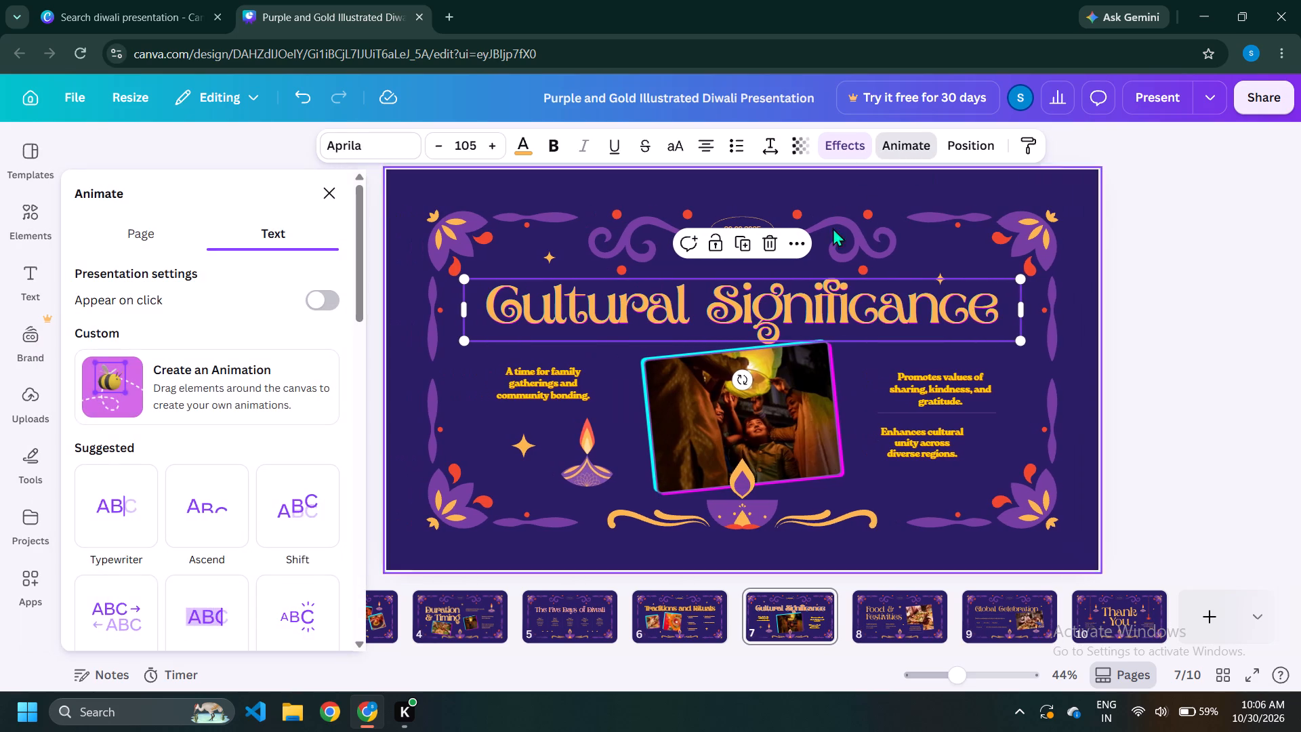
pyautogui.scroll(-2, 233, 413)
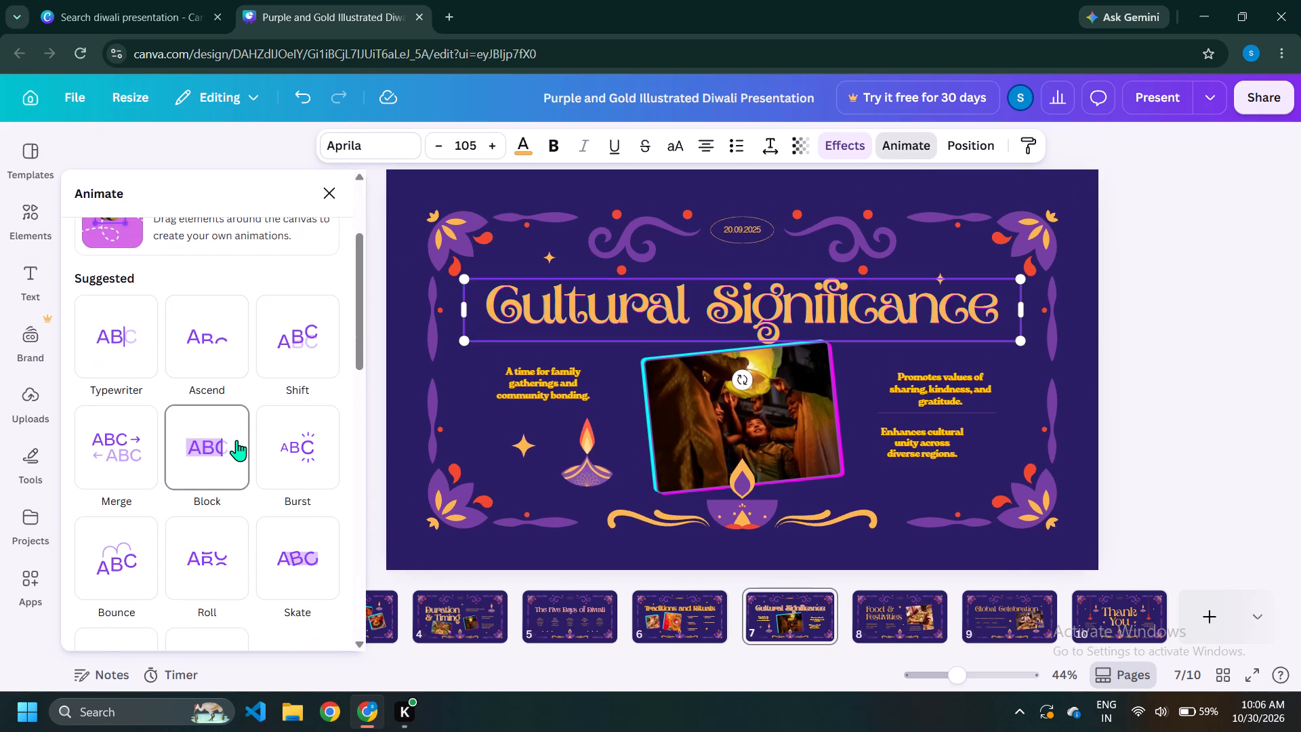
pyautogui.scroll(-3, 236, 448)
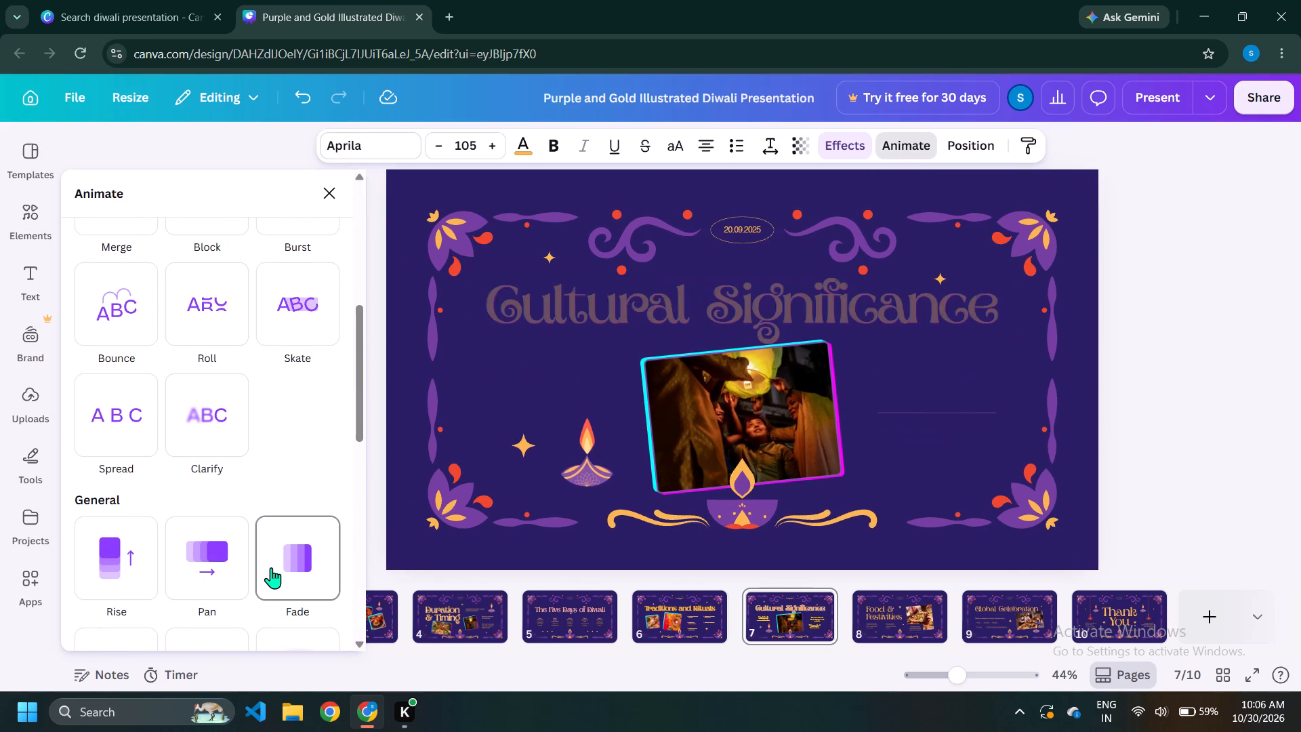
pyautogui.scroll(-4, 273, 564)
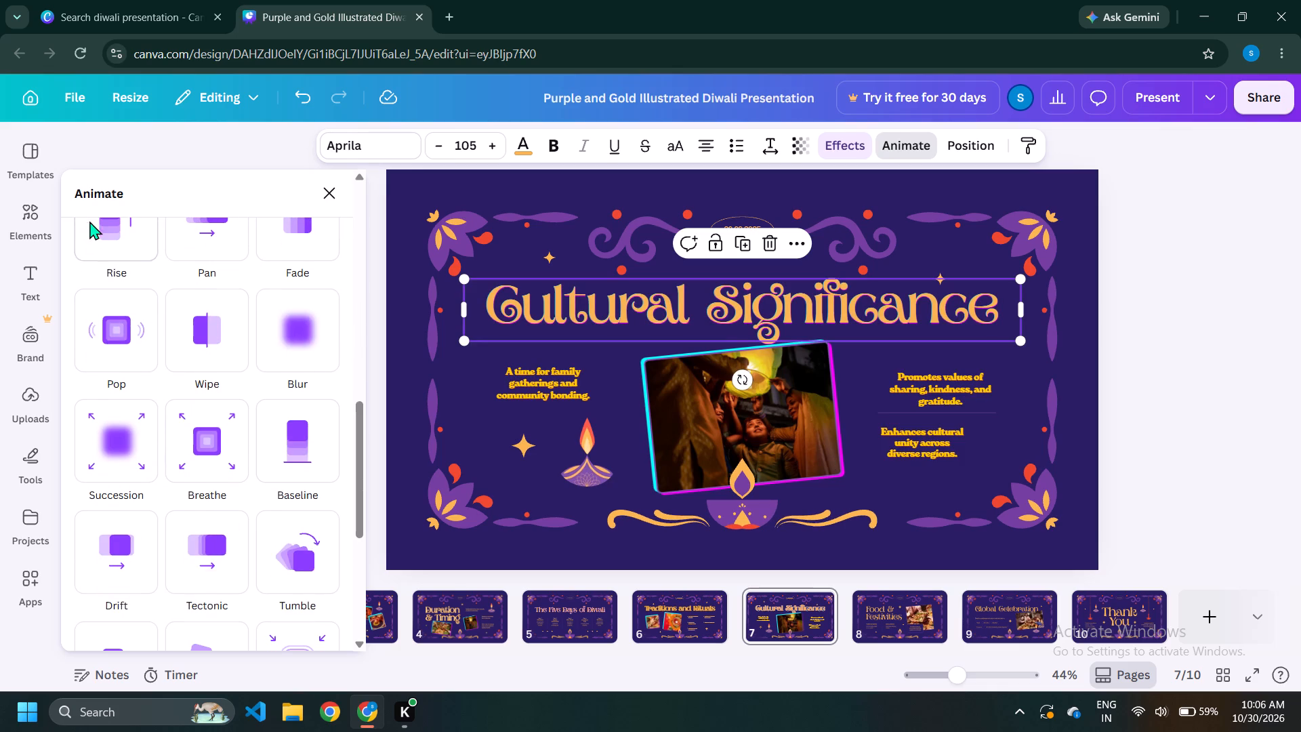
pyautogui.click(107, 231)
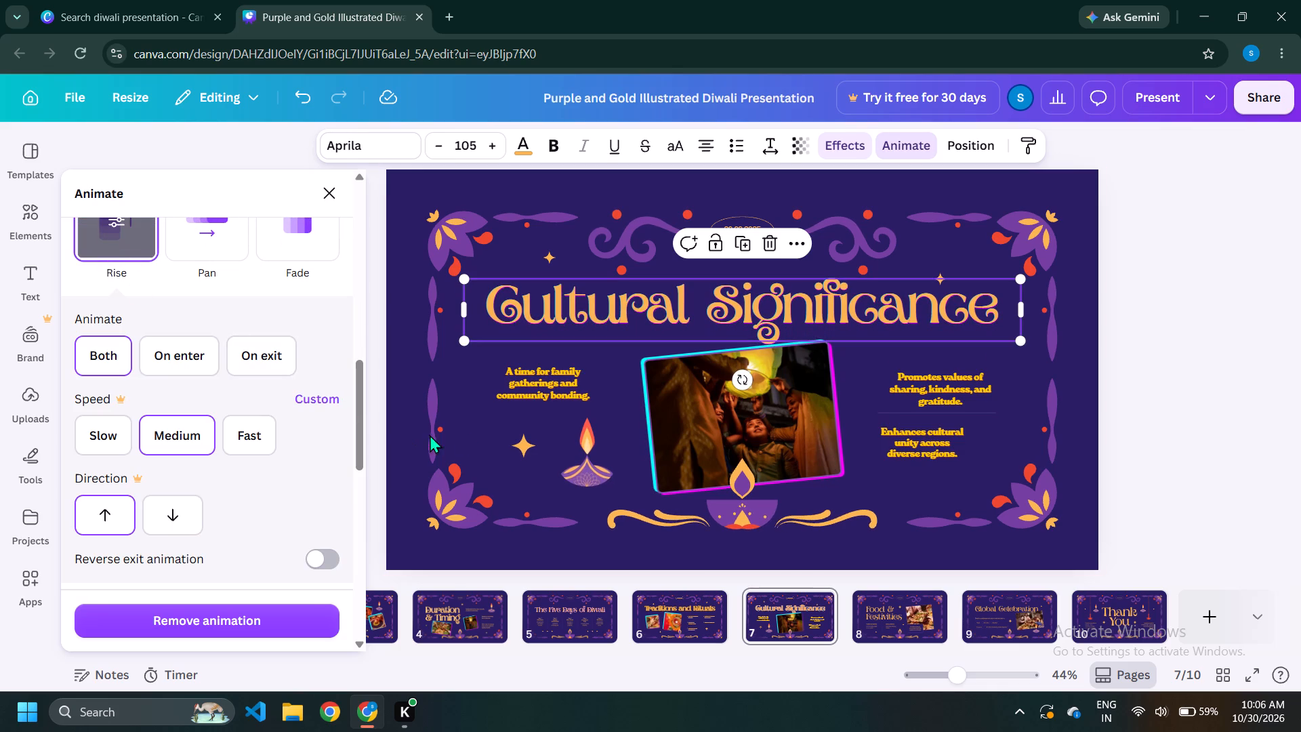
# Go to page 8 and apply the Pop animation to the "Food & Festivities" heading.
pyautogui.click(881, 605)
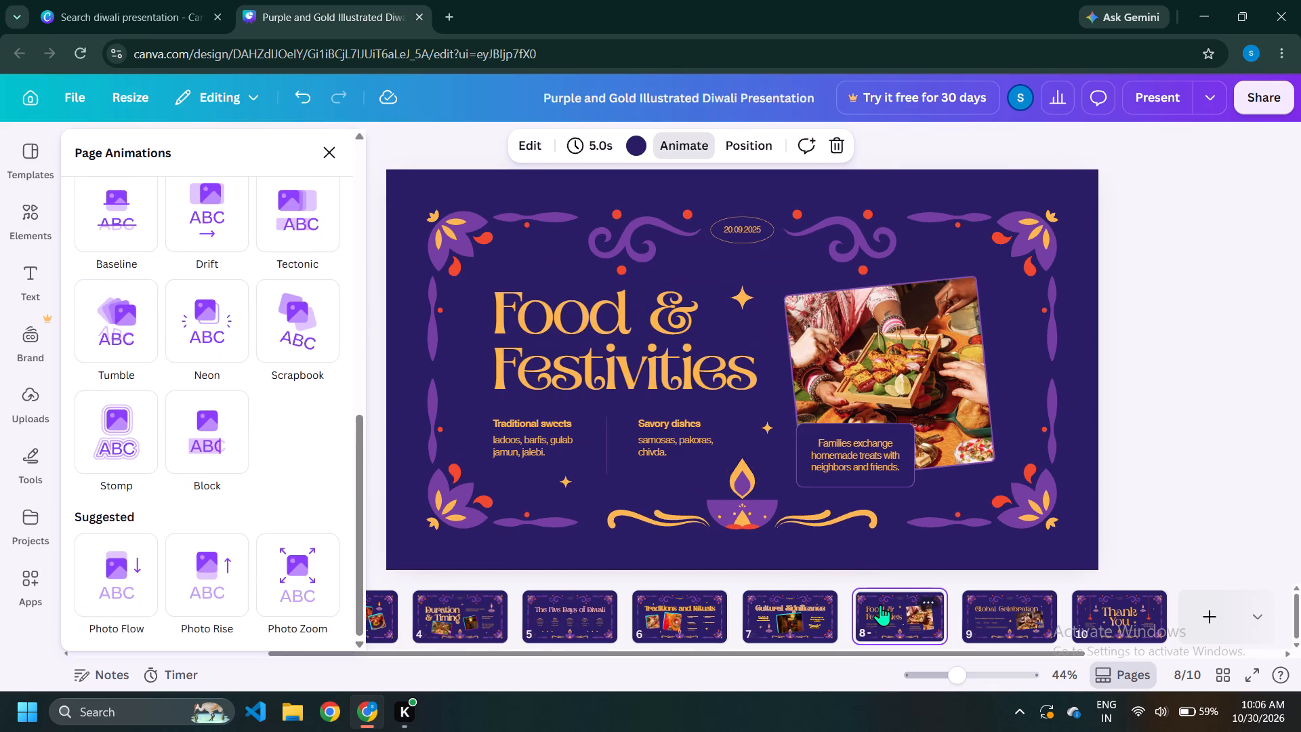
pyautogui.click(591, 314)
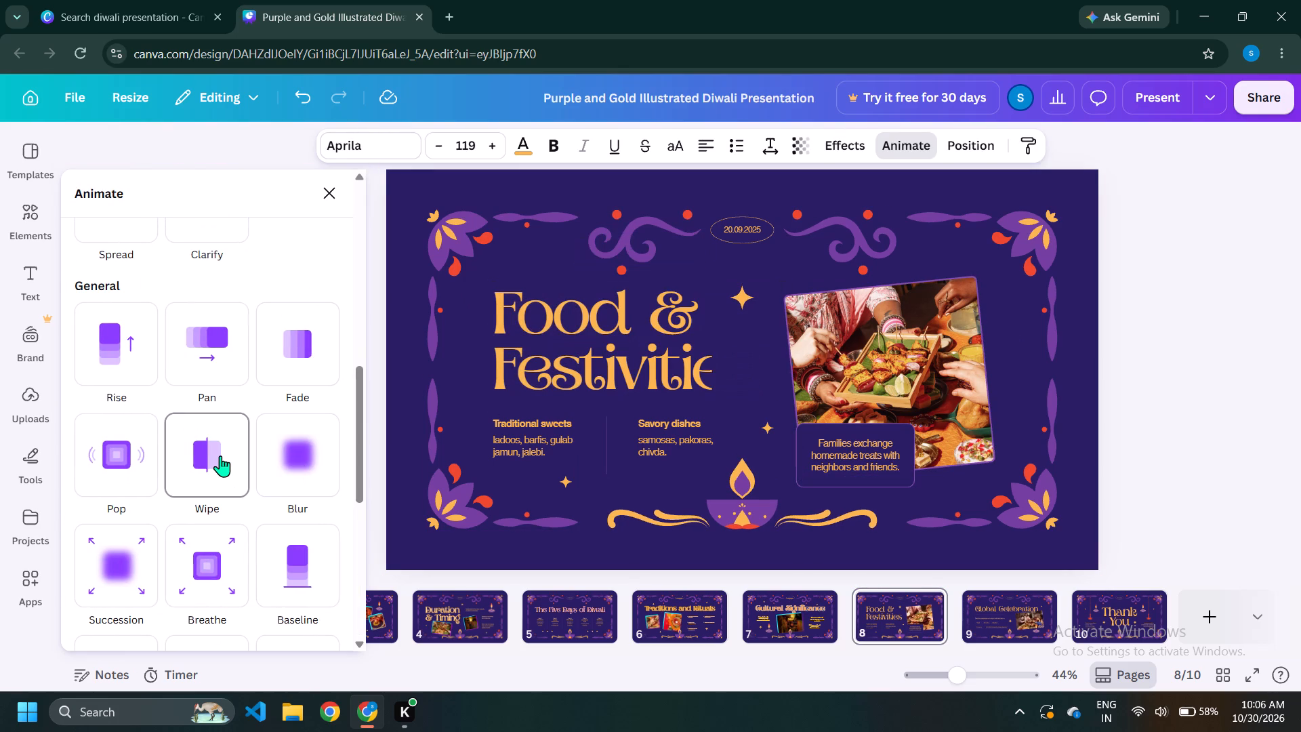
pyautogui.click(129, 460)
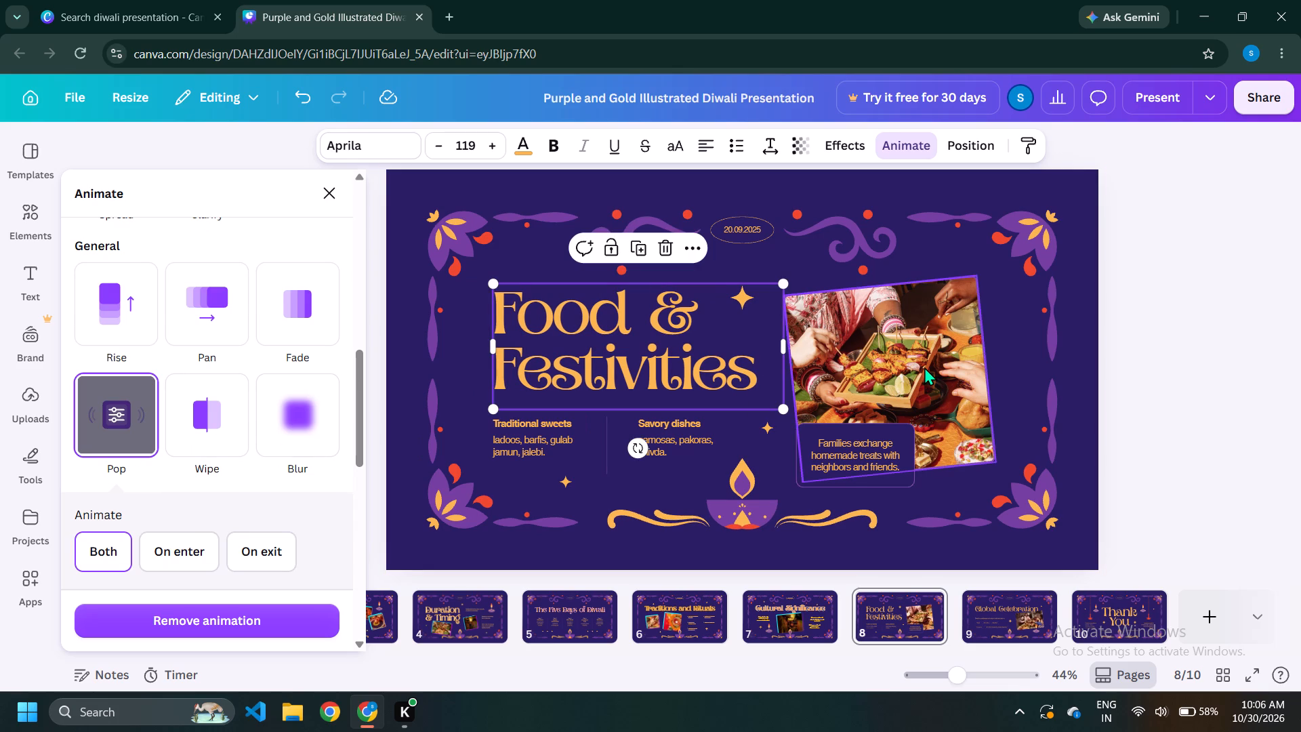
# Apply the Photo Flow animation to the food photo on the "Food & Festivities" page.
pyautogui.click(943, 378)
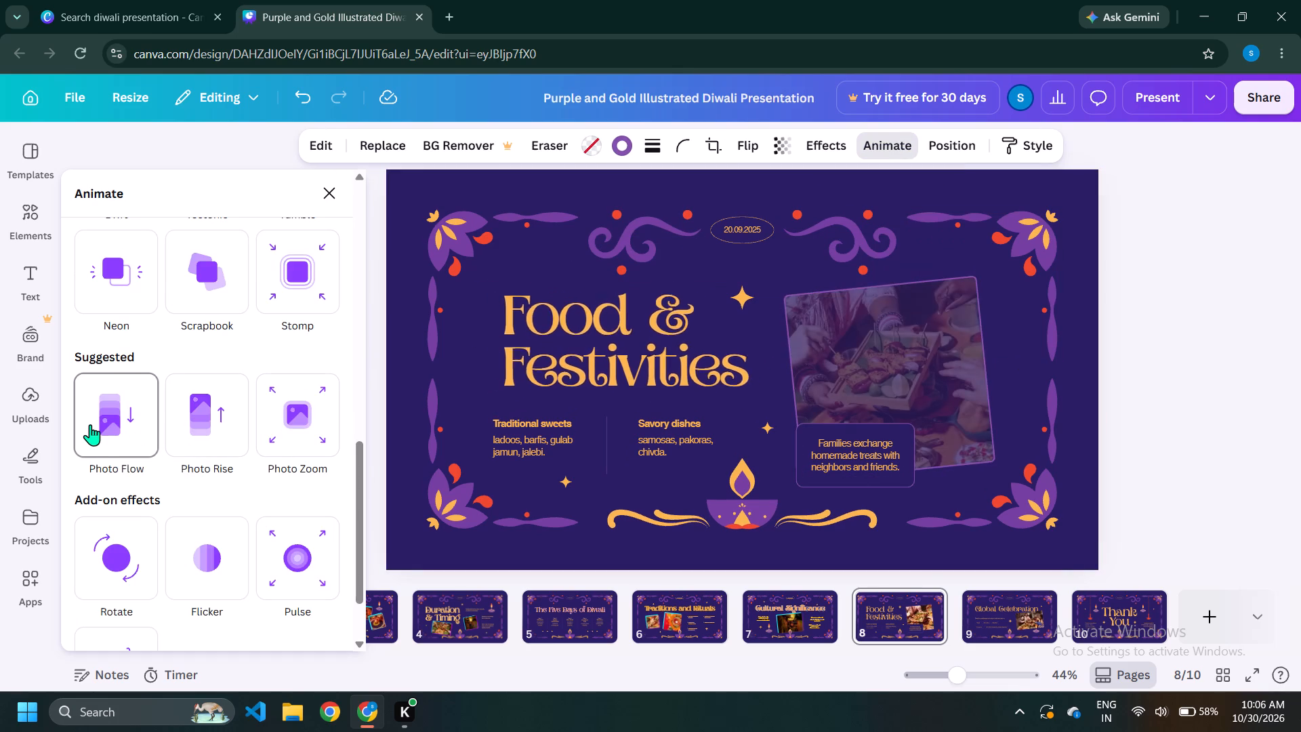
pyautogui.click(119, 424)
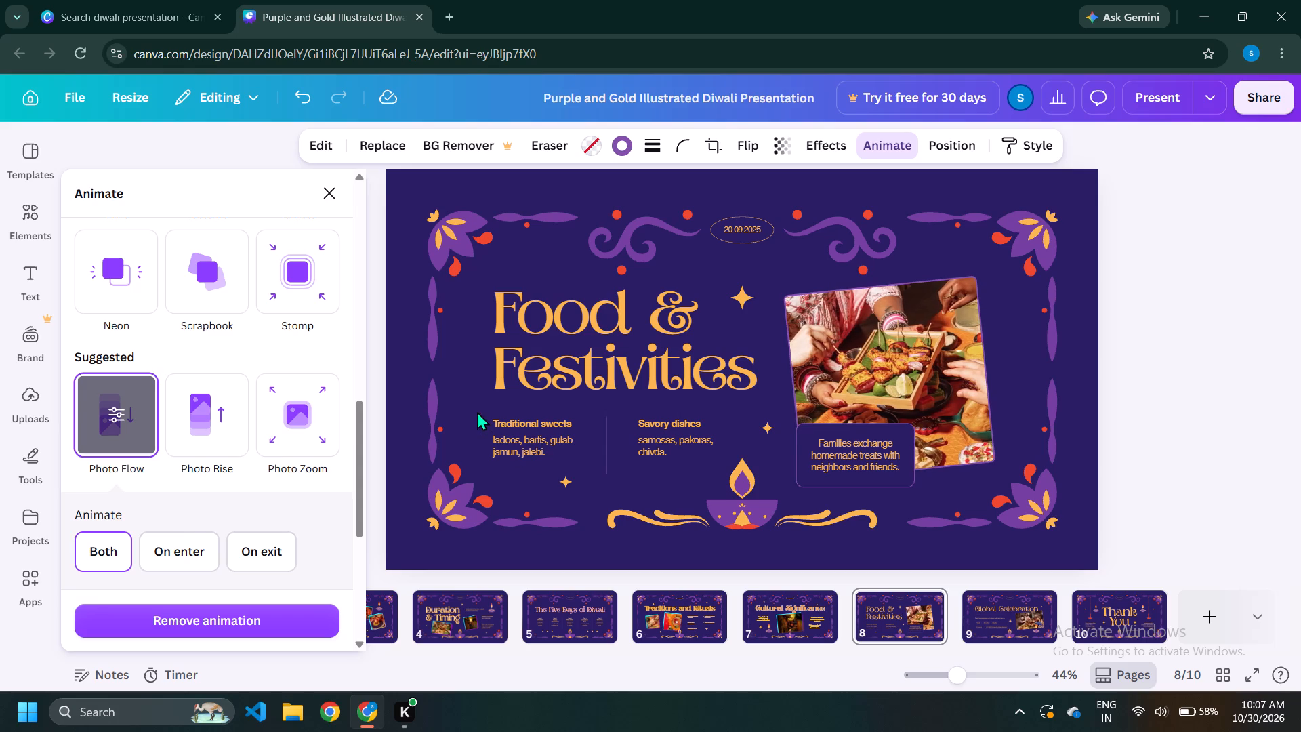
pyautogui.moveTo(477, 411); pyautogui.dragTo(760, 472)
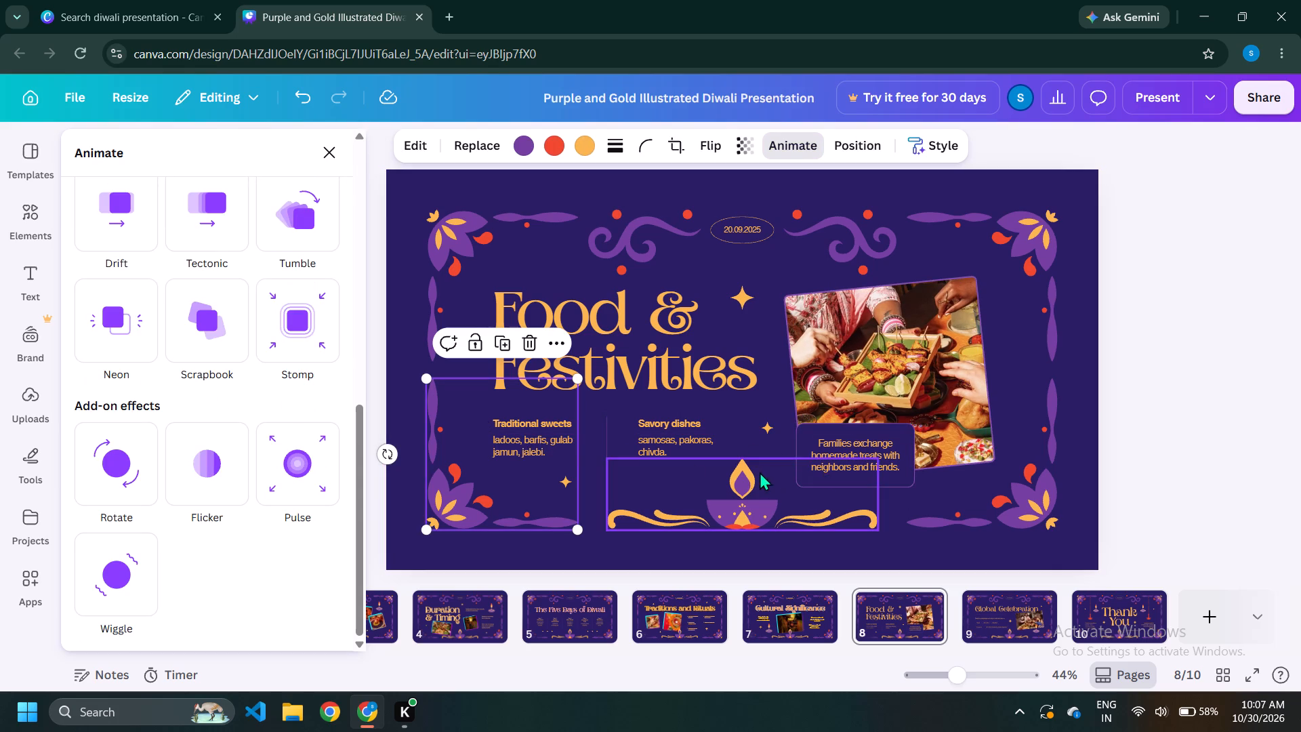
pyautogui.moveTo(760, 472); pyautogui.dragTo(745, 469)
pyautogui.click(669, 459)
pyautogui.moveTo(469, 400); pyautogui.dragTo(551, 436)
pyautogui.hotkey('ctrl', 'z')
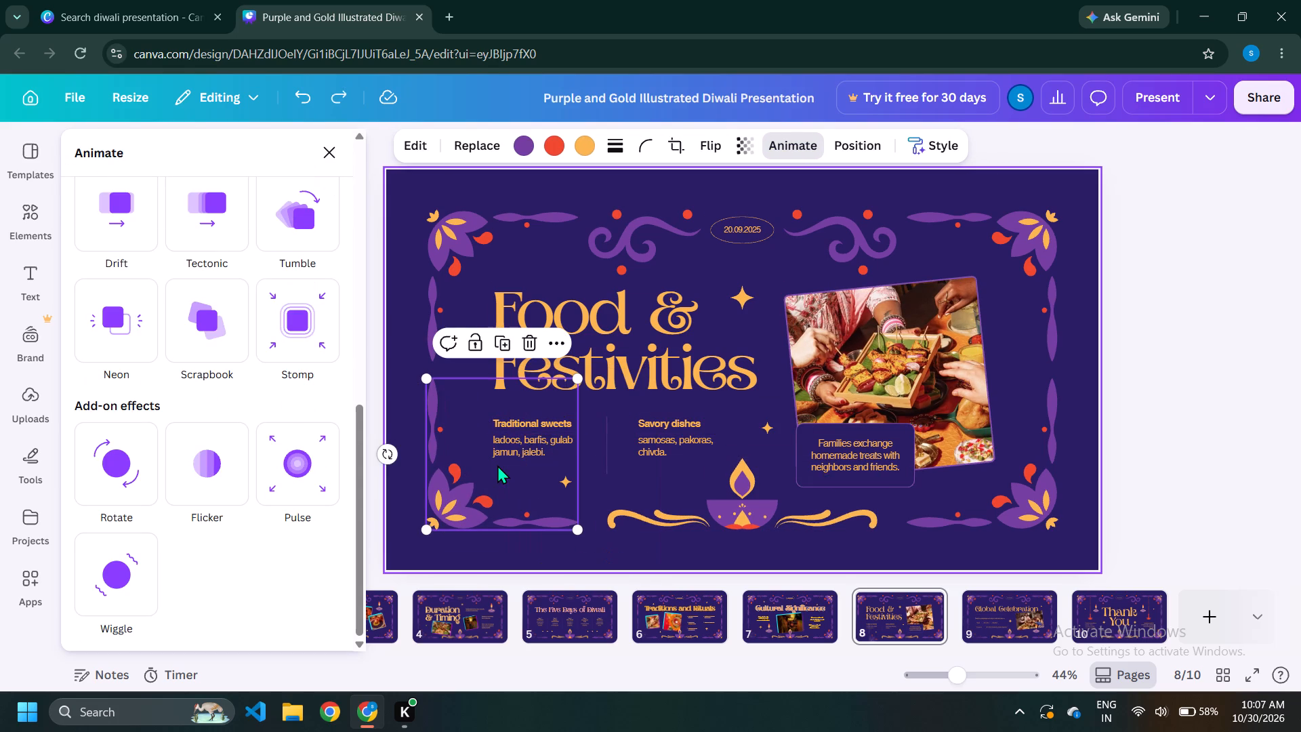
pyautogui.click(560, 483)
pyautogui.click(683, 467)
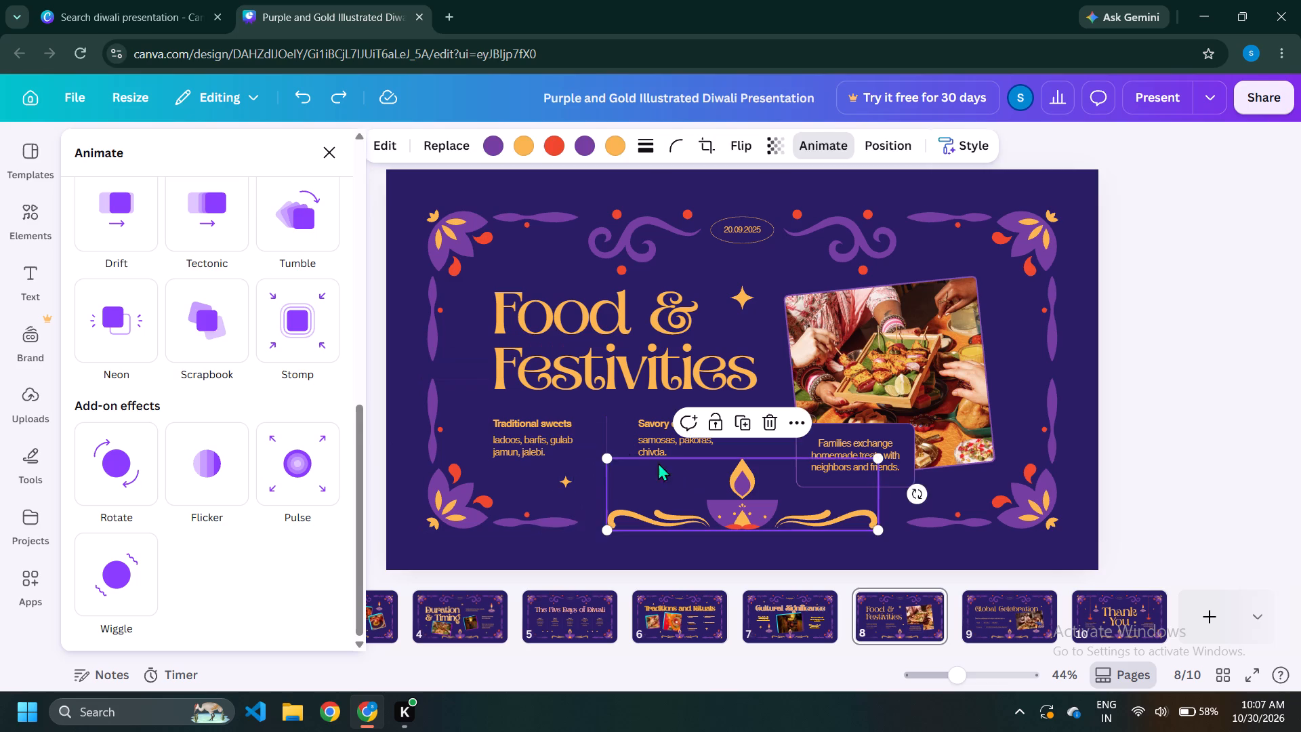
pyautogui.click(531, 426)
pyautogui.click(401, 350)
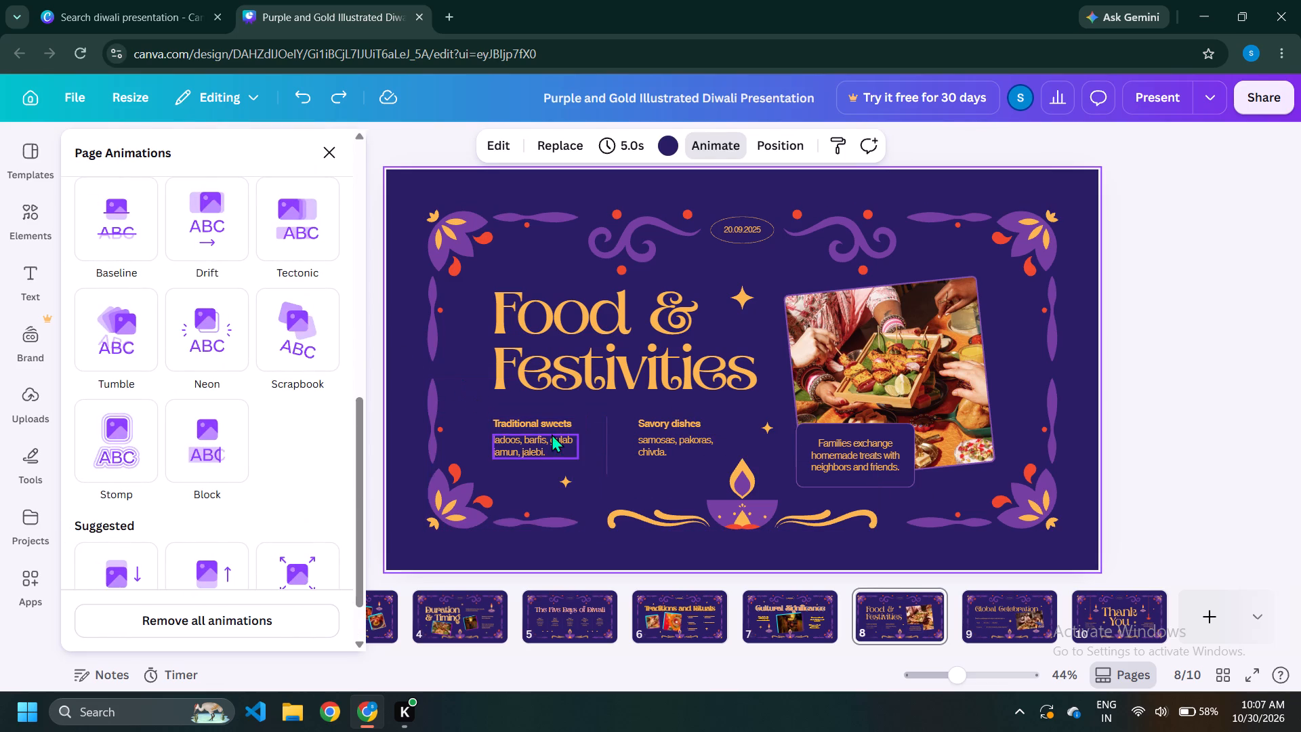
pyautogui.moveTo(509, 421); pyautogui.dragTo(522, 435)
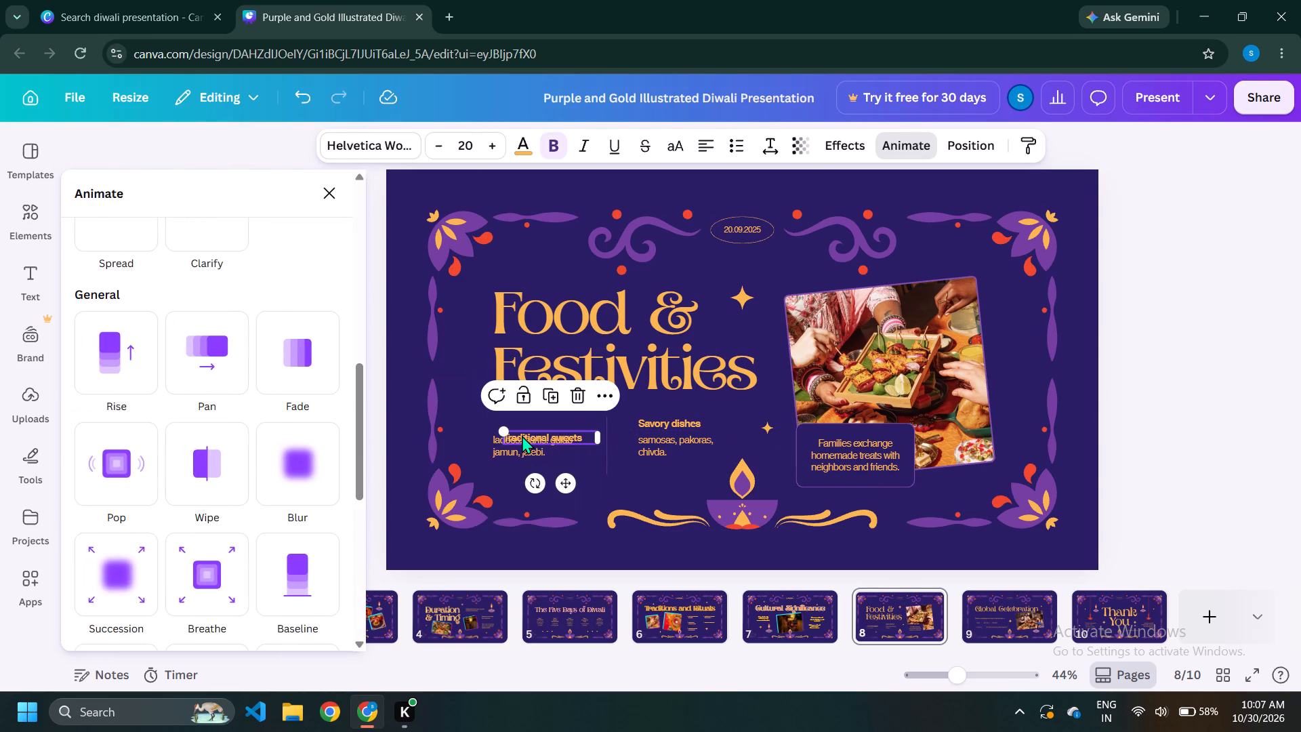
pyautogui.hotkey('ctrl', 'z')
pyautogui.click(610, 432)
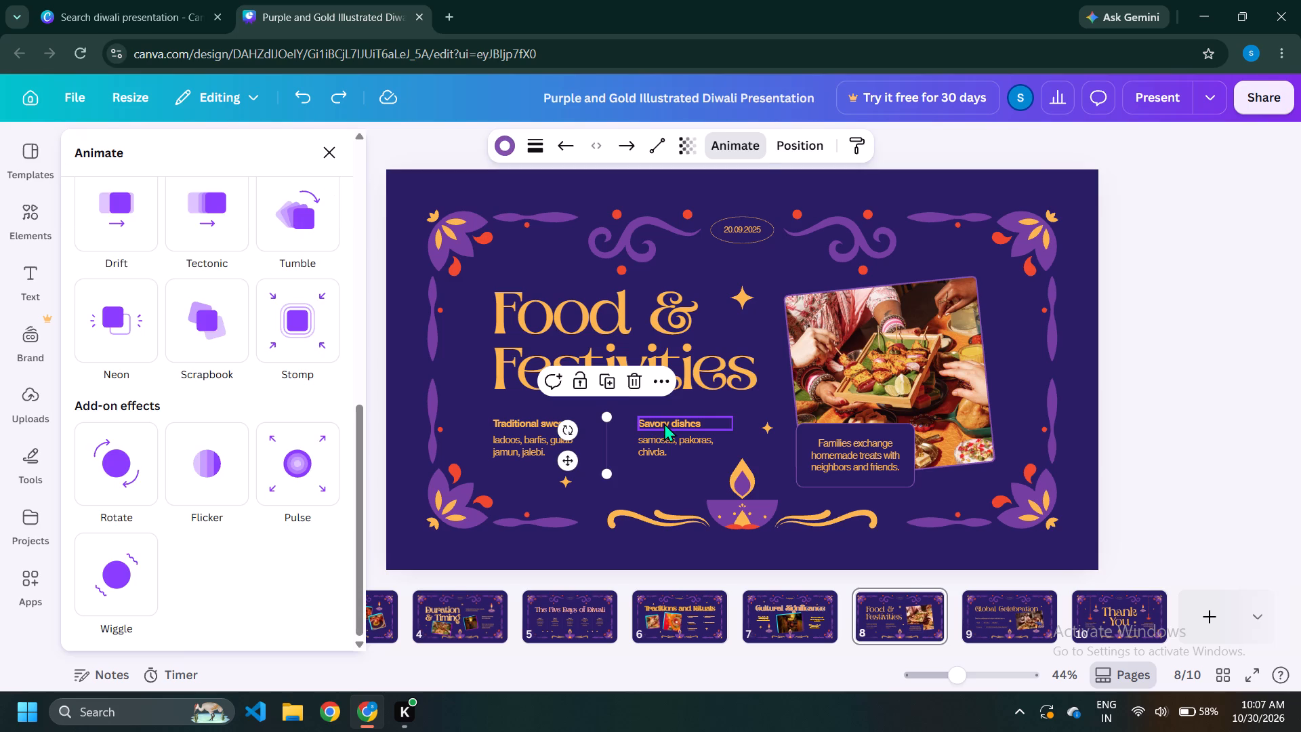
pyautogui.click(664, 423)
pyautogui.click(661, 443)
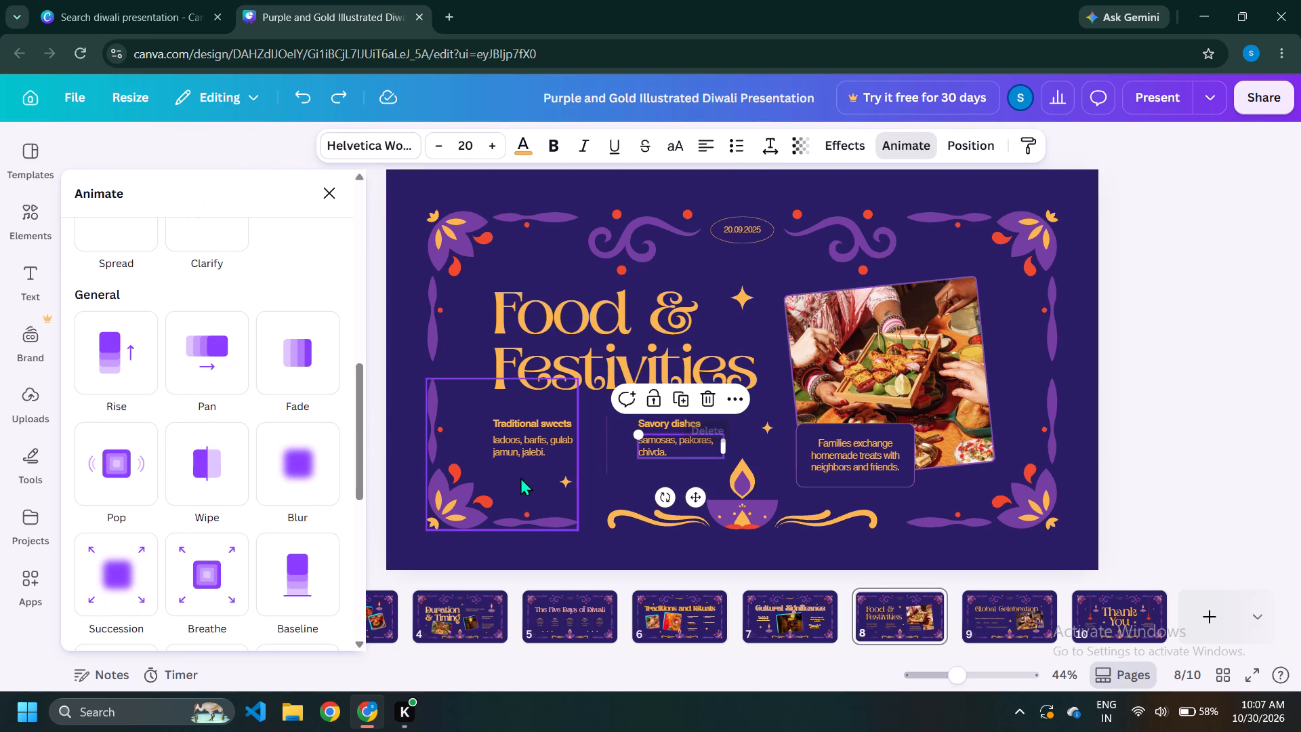
# Apply the Glitch effect to the food photo on the "Food & Festivities" page.
pyautogui.click(905, 338)
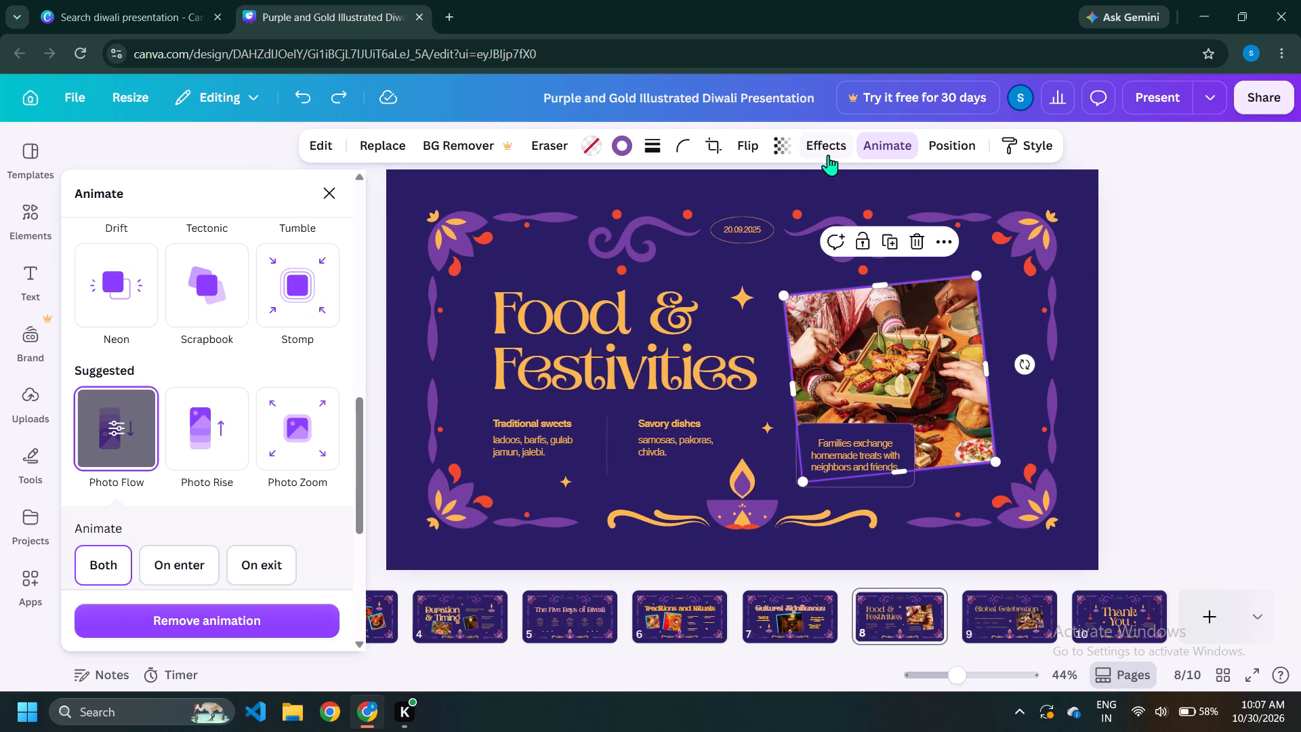
pyautogui.click(828, 155)
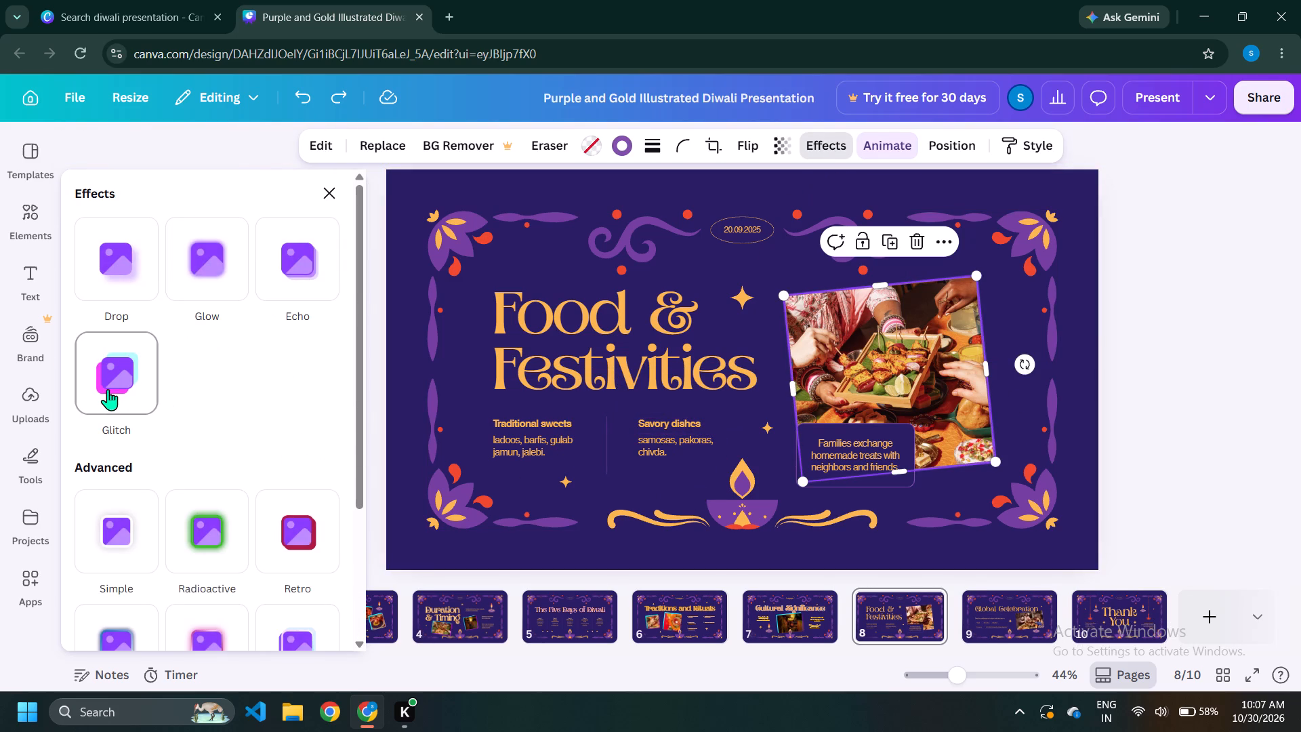
pyautogui.click(108, 389)
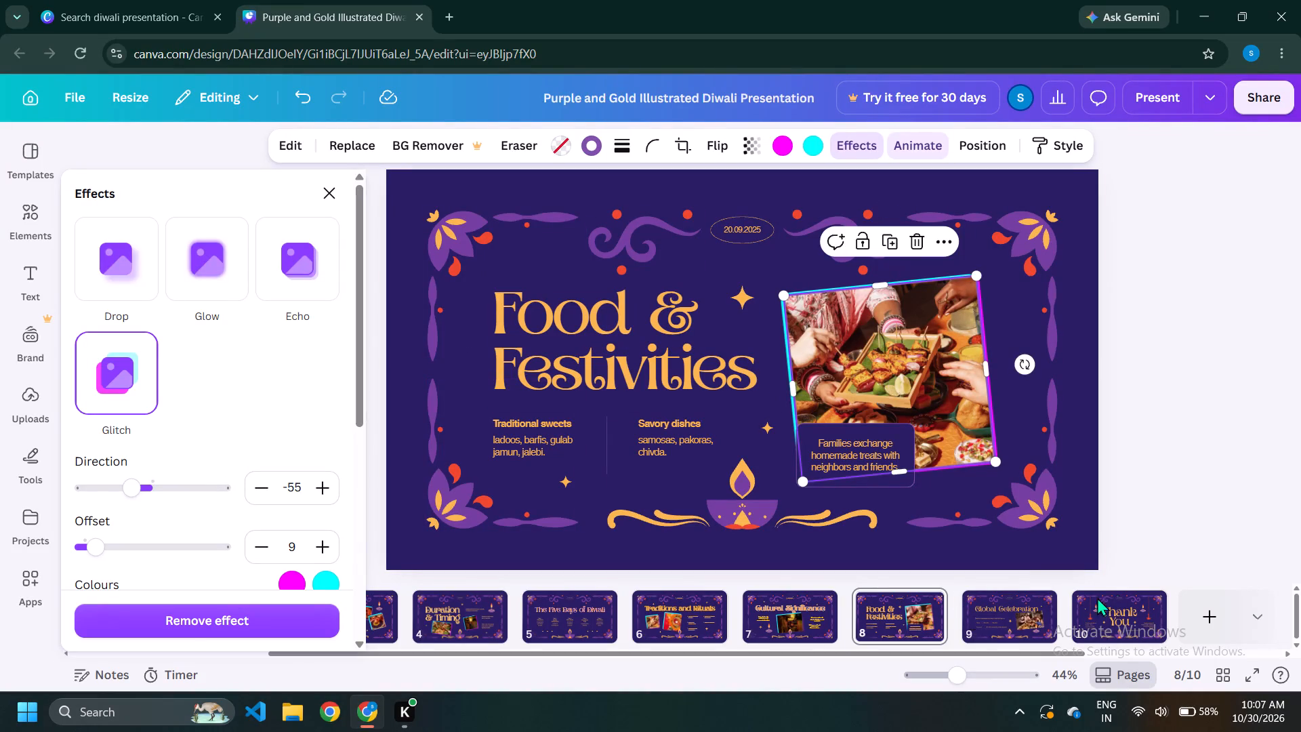
# Go to page 9 and shift the small diya and the dinner photo slightly down and to the right, clear of the heading.
pyautogui.click(986, 627)
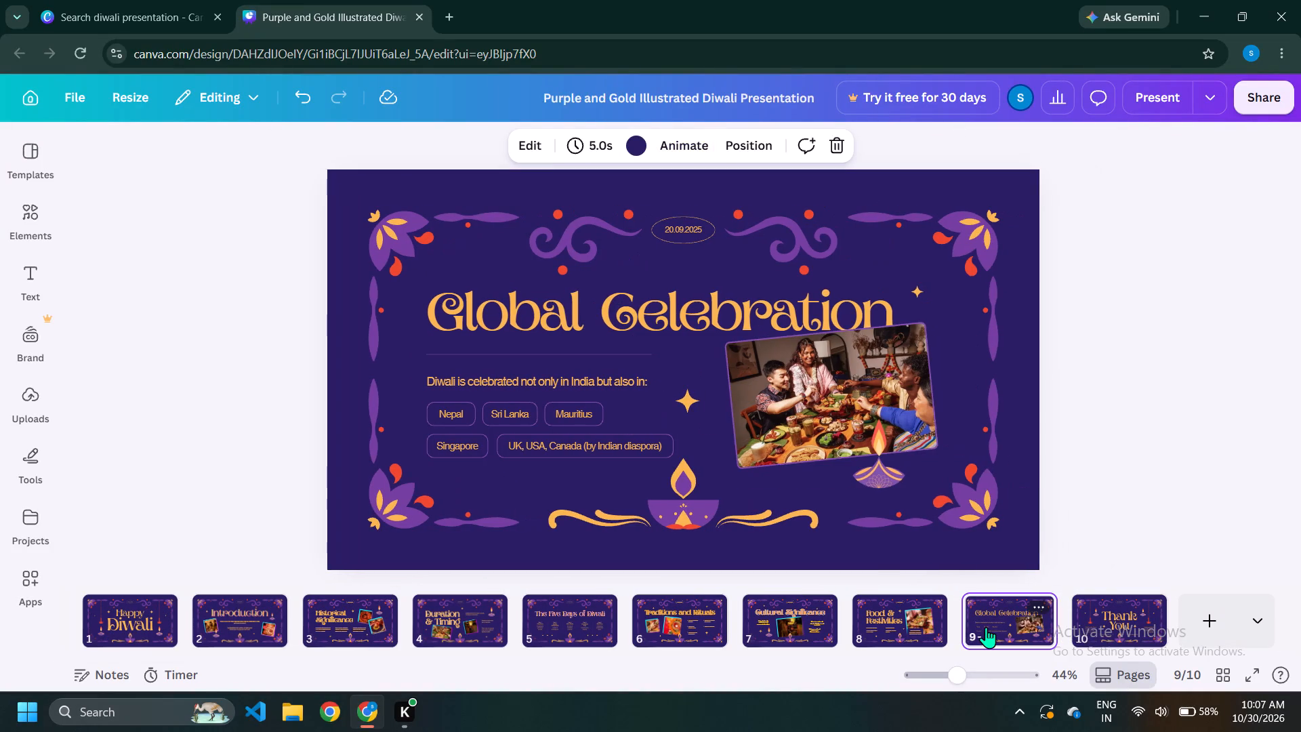
pyautogui.click(605, 324)
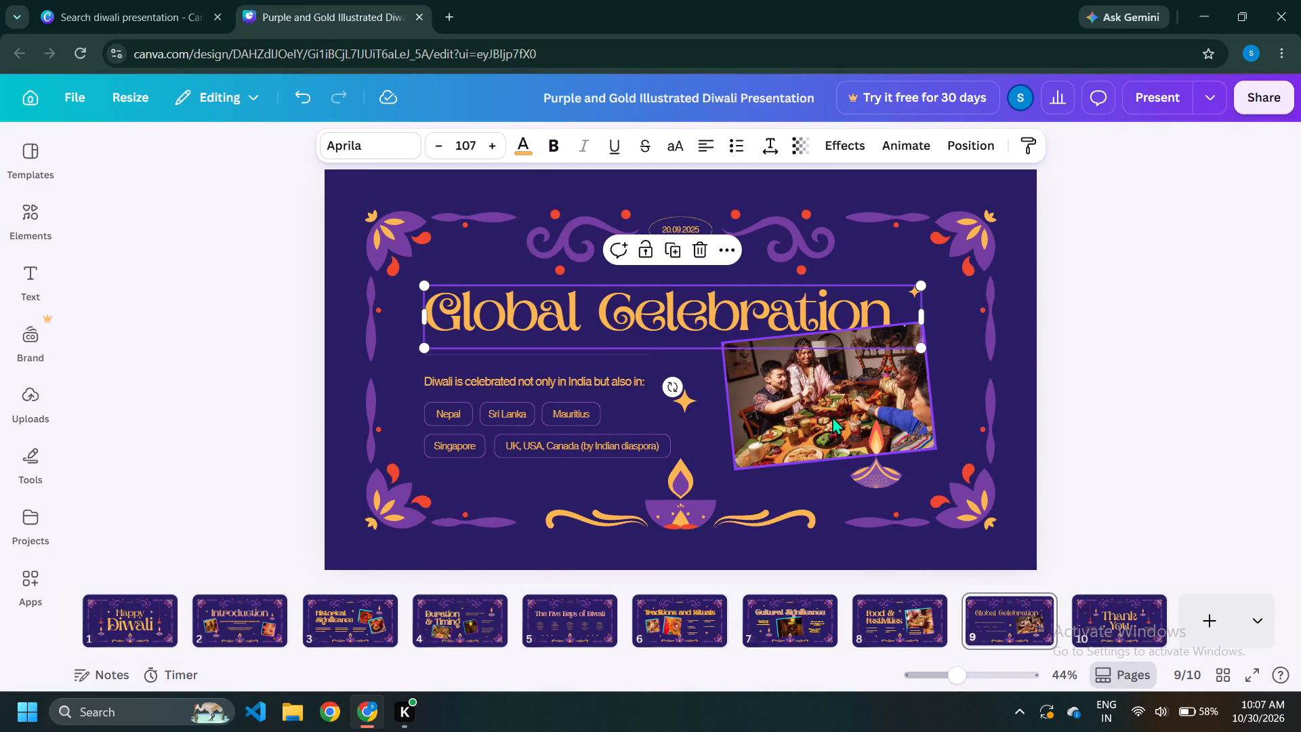
pyautogui.click(885, 472)
pyautogui.moveTo(885, 472); pyautogui.dragTo(889, 486)
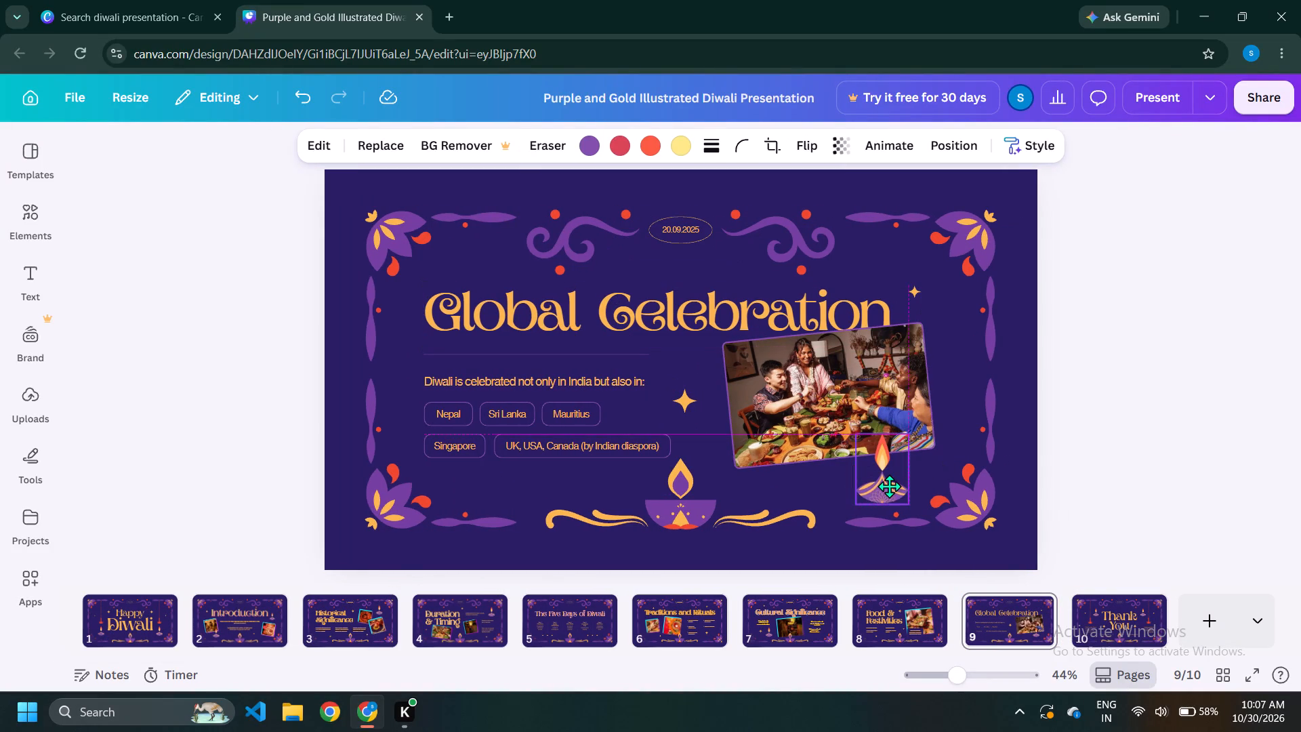
pyautogui.moveTo(889, 486); pyautogui.dragTo(890, 489)
pyautogui.moveTo(775, 405); pyautogui.dragTo(786, 418)
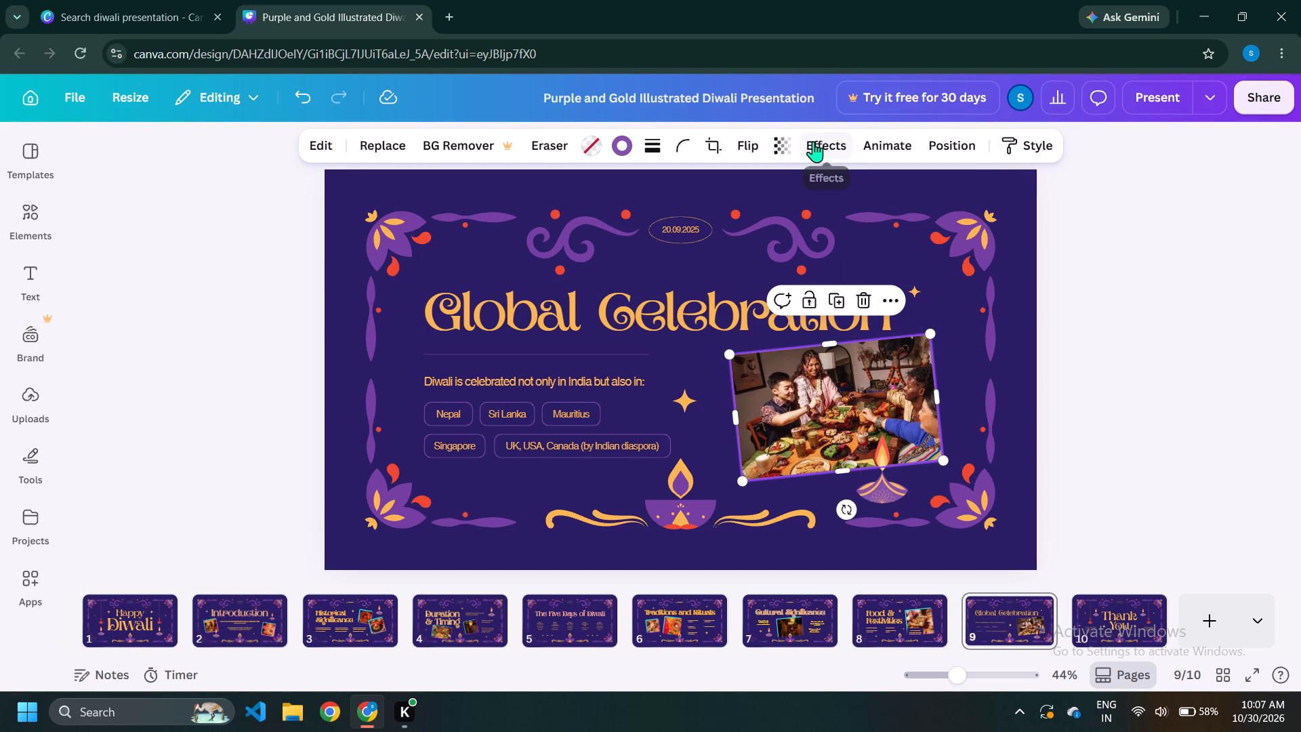
# Apply the Glitch effect to the dinner photo on the "Global Celebration" page.
pyautogui.click(815, 141)
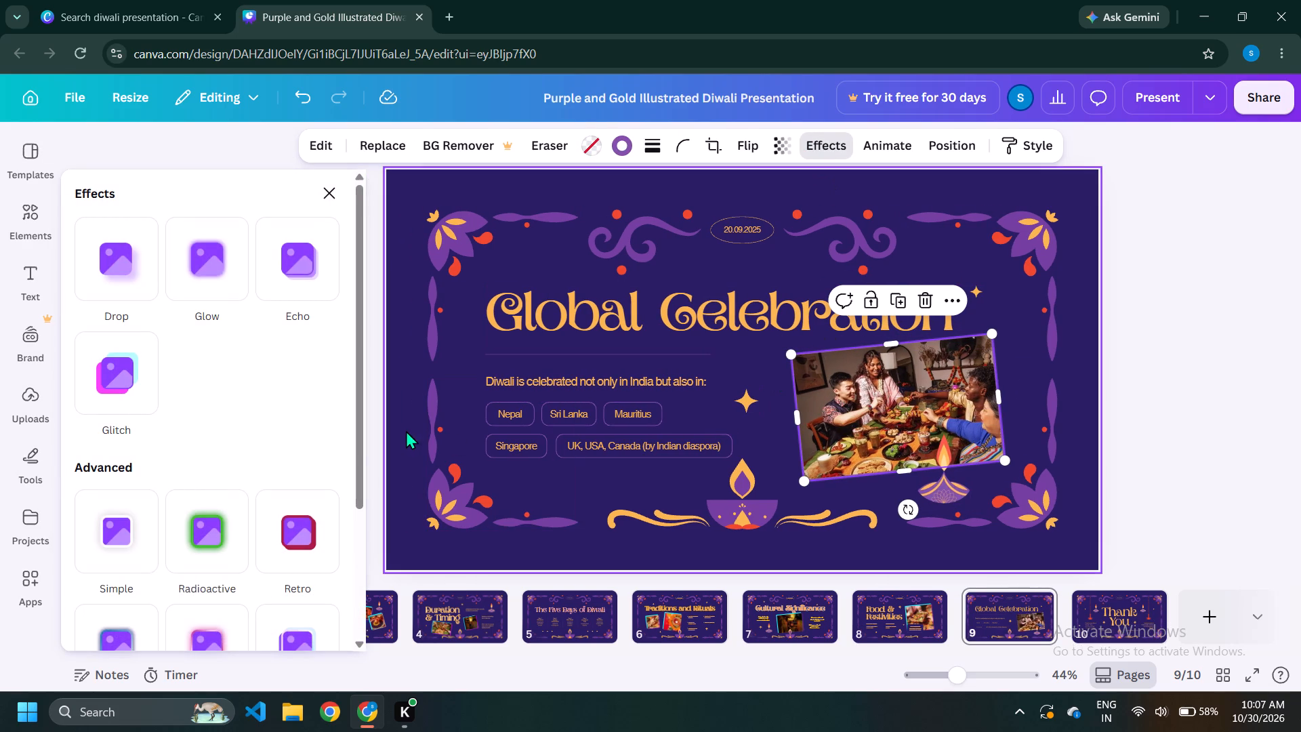
pyautogui.click(127, 388)
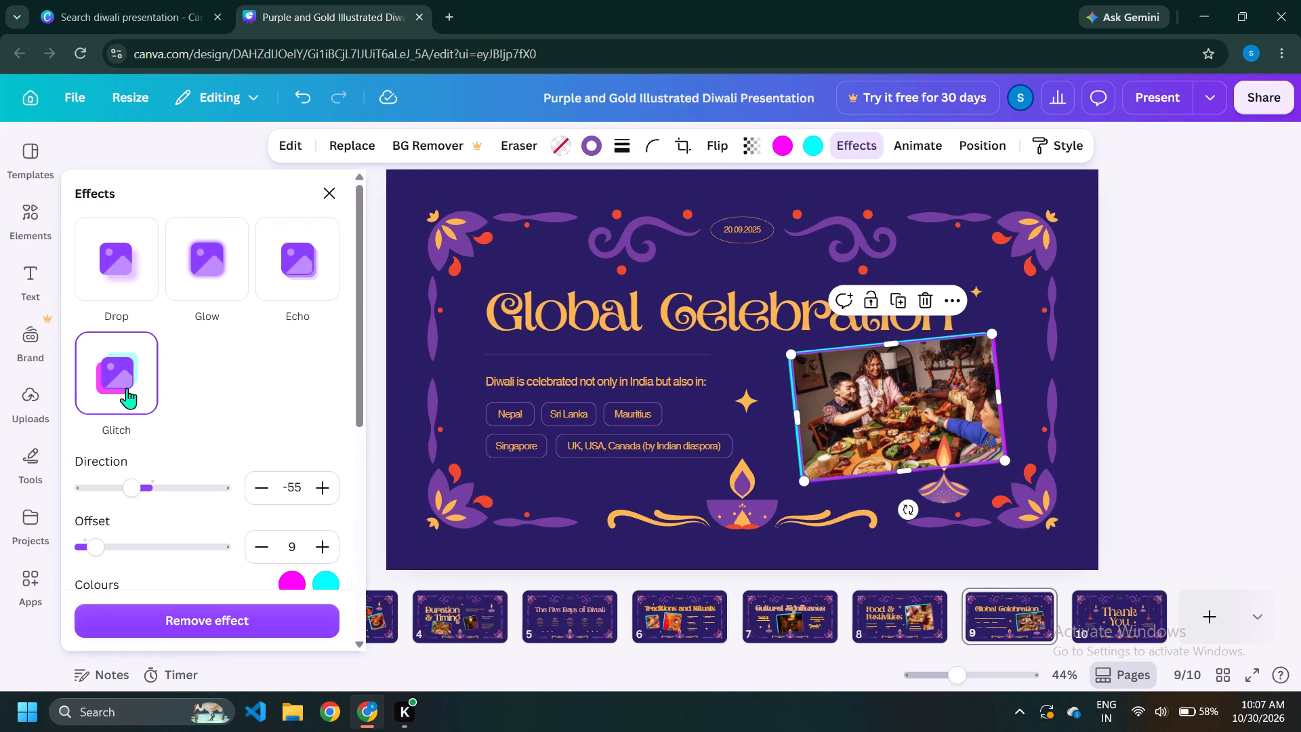
# Apply the Glitch text effect to the "Global Celebration" heading with an offset of 36.
pyautogui.click(549, 314)
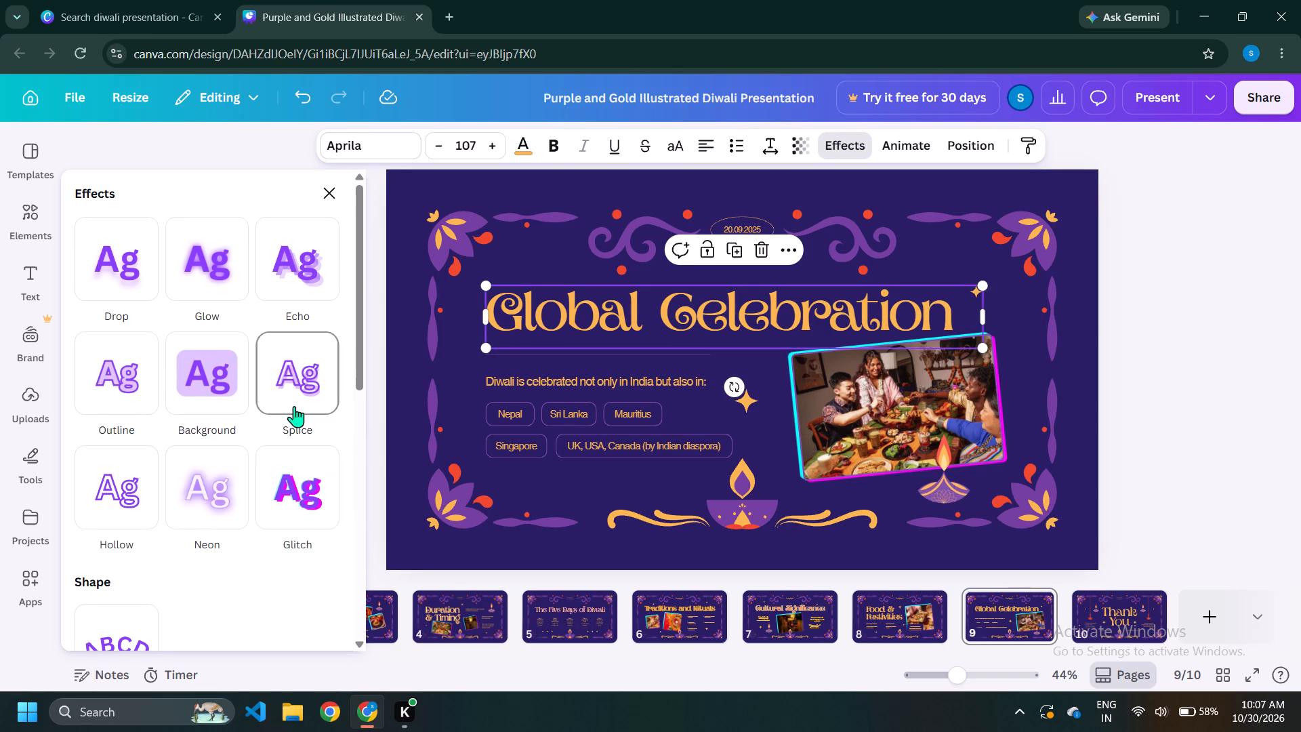
pyautogui.click(297, 474)
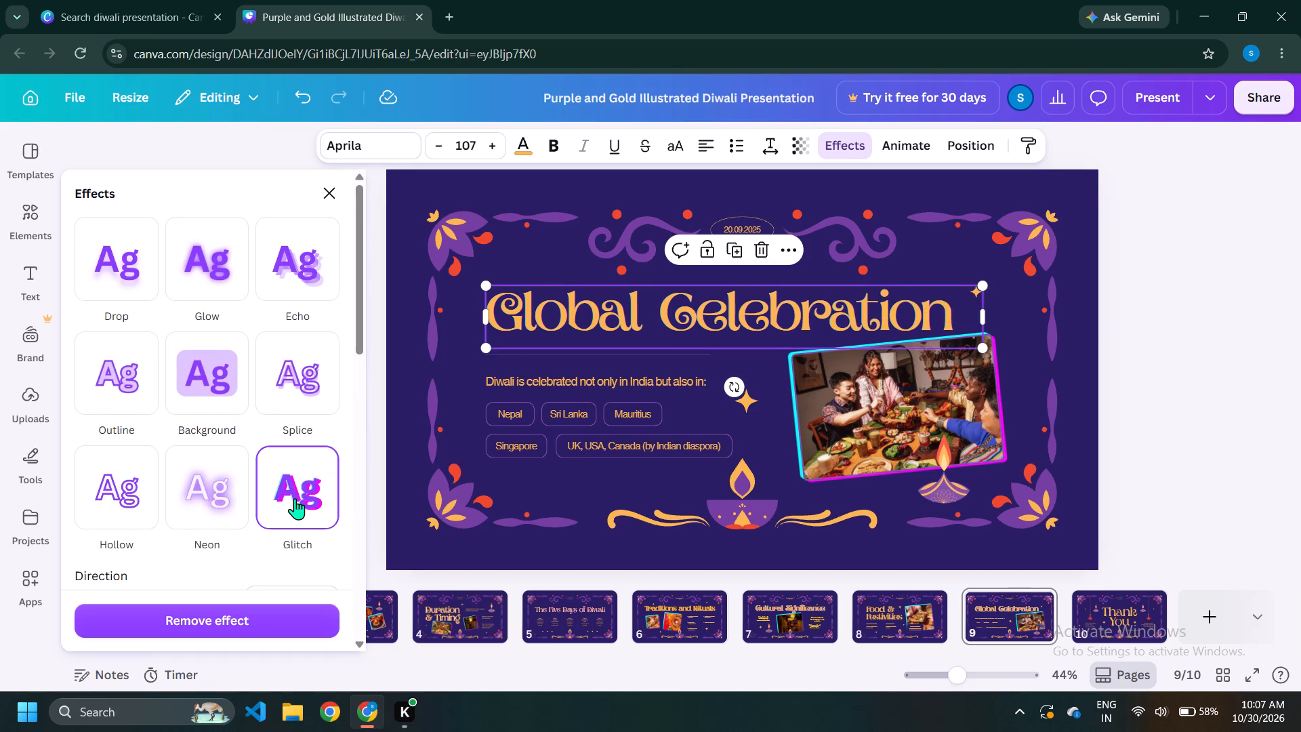
pyautogui.scroll(-3, 297, 495)
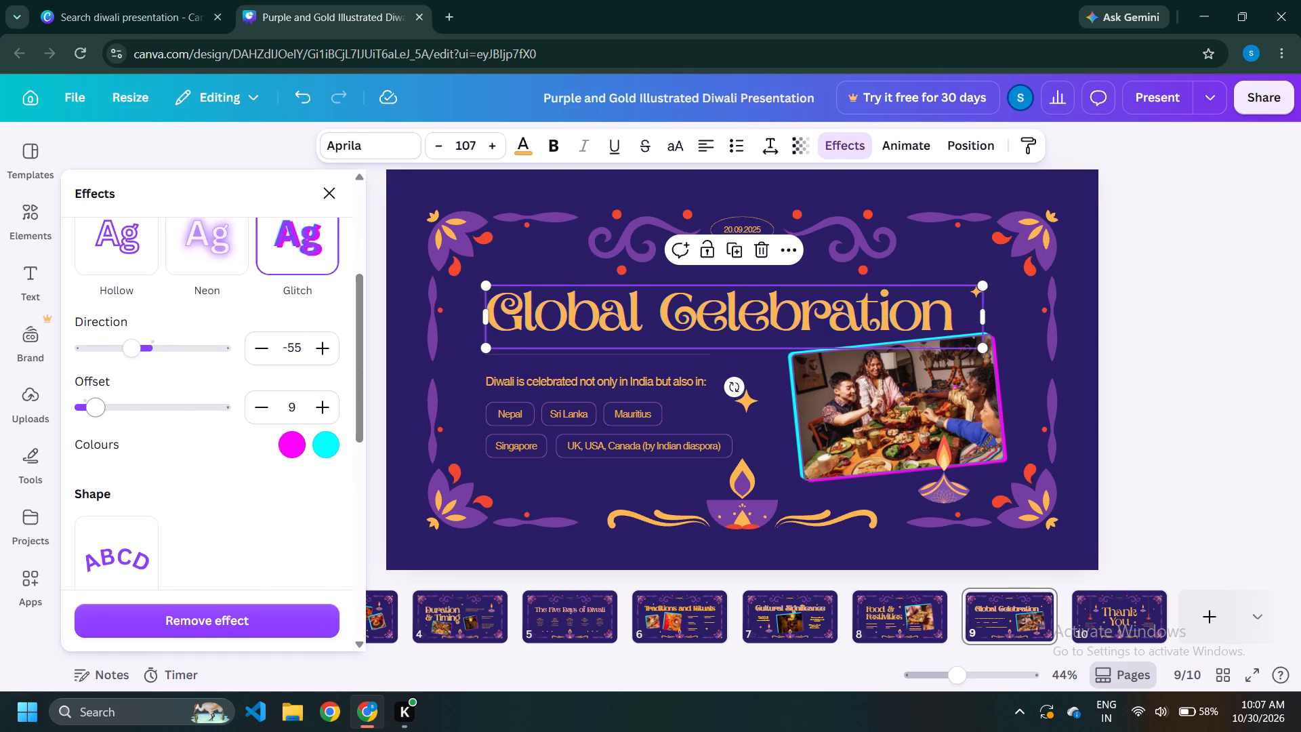
pyautogui.moveTo(102, 413); pyautogui.dragTo(136, 423)
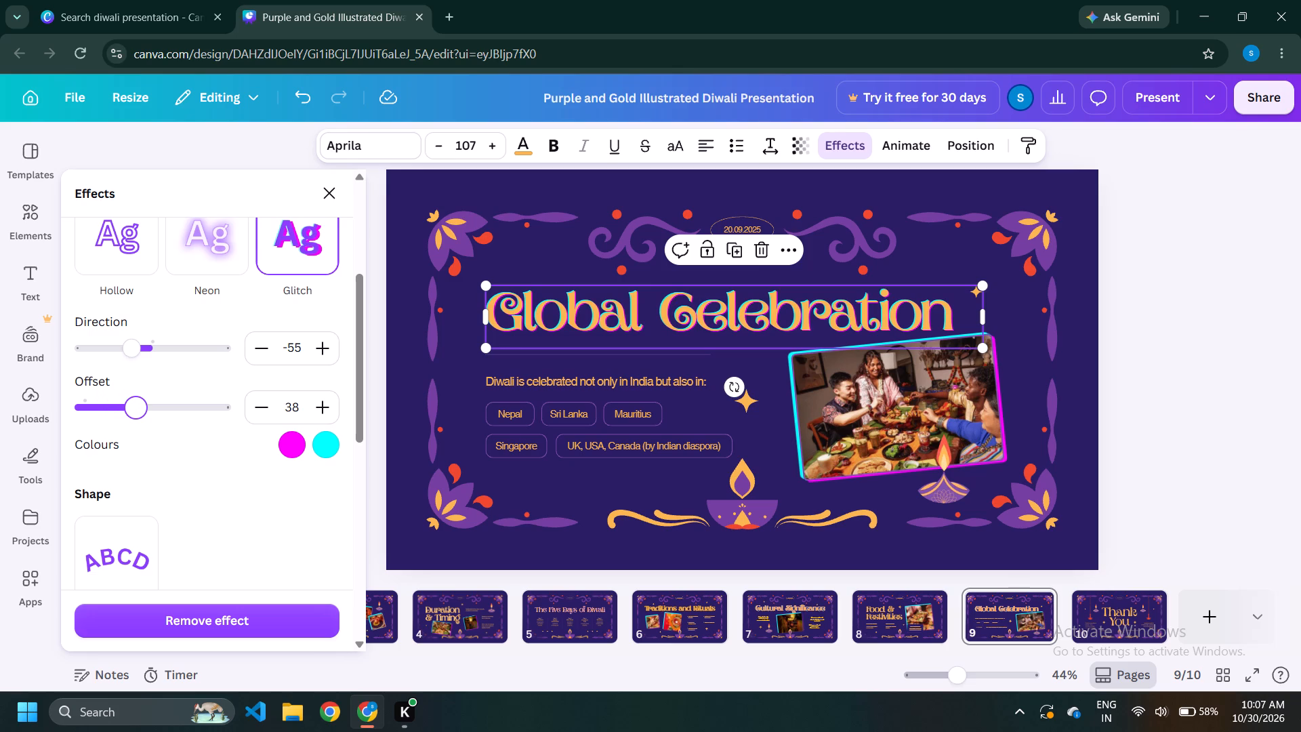
pyautogui.moveTo(136, 423); pyautogui.dragTo(132, 426)
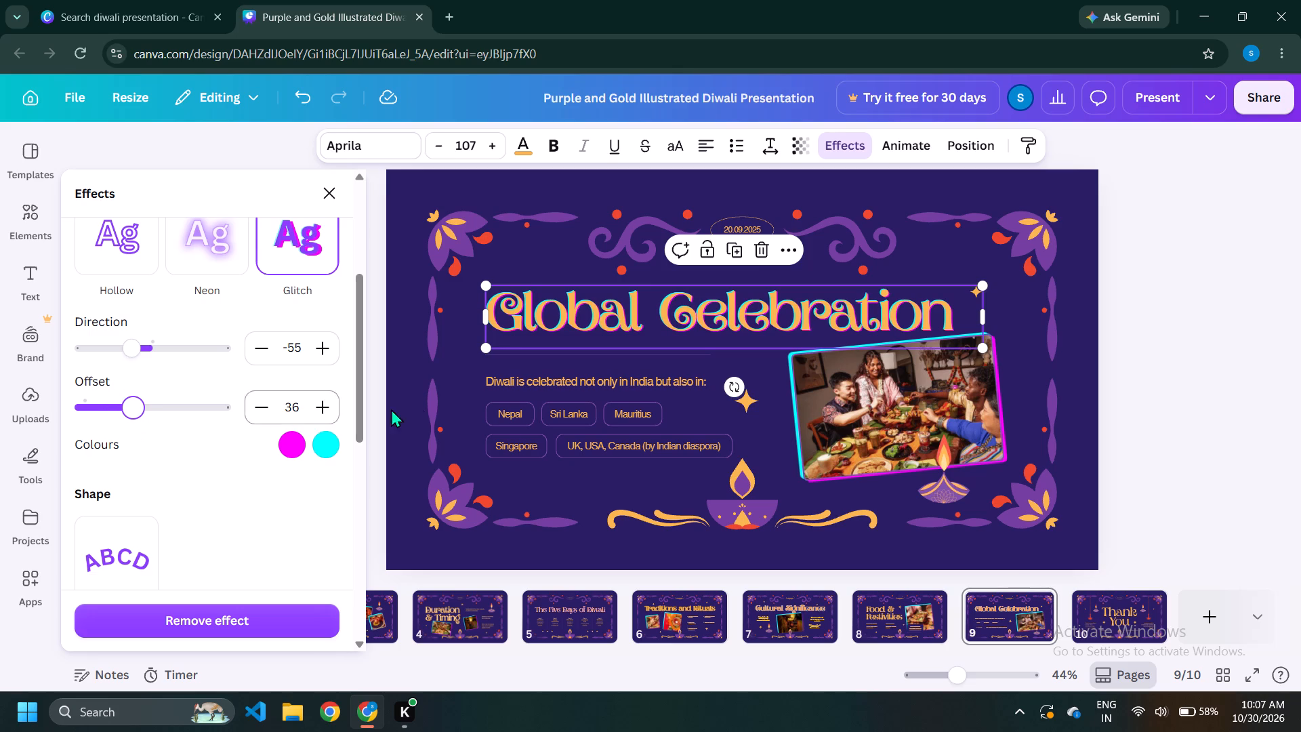
# Try Glitch, Hollow, Echo and Glow on the "Diwali is celebrated not only in India but also in:" line and settle on the Drop effect.
pyautogui.click(665, 386)
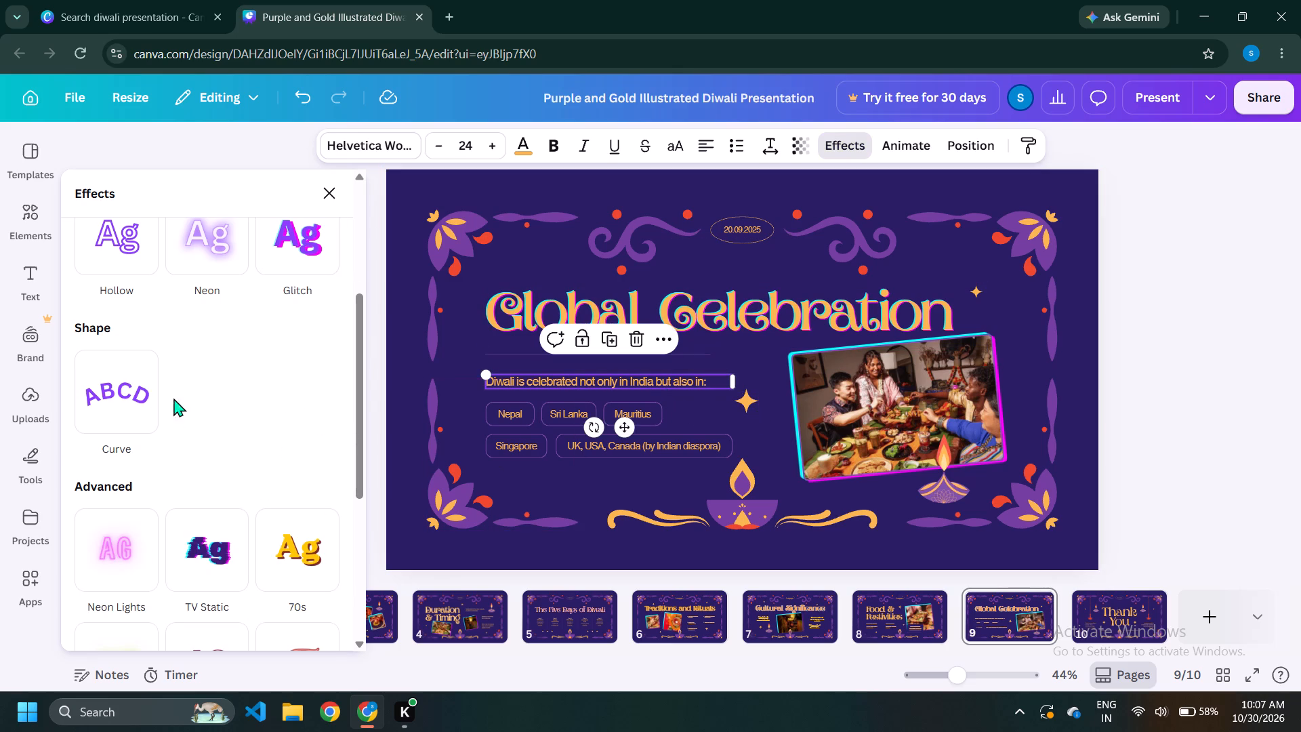
pyautogui.click(276, 264)
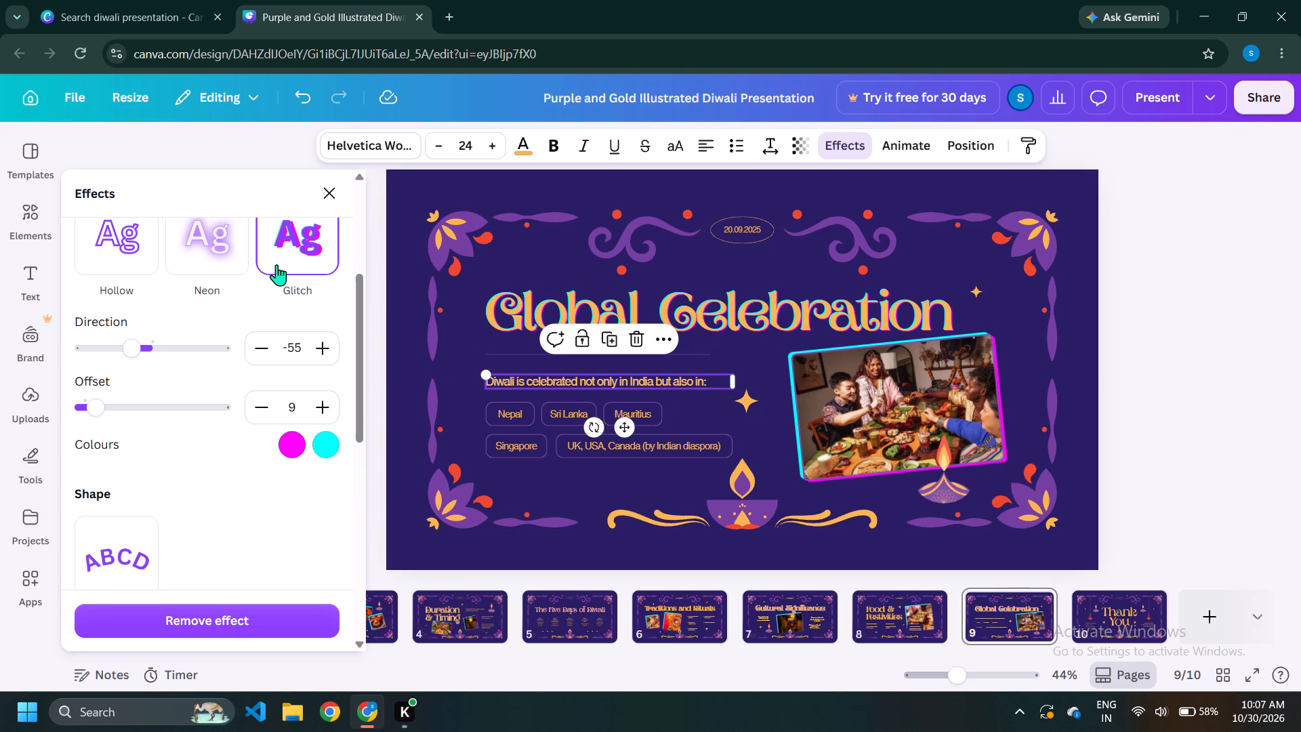
pyautogui.click(134, 257)
pyautogui.scroll(3, 178, 319)
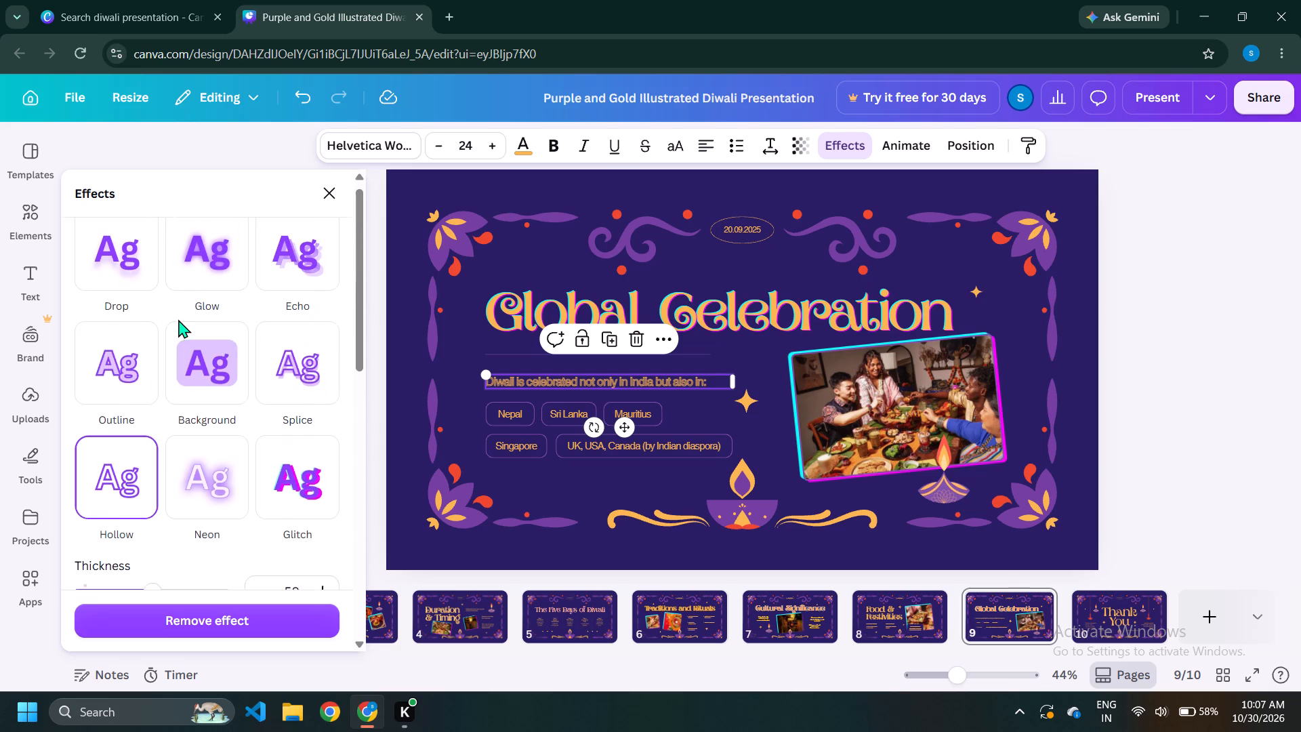
pyautogui.click(291, 284)
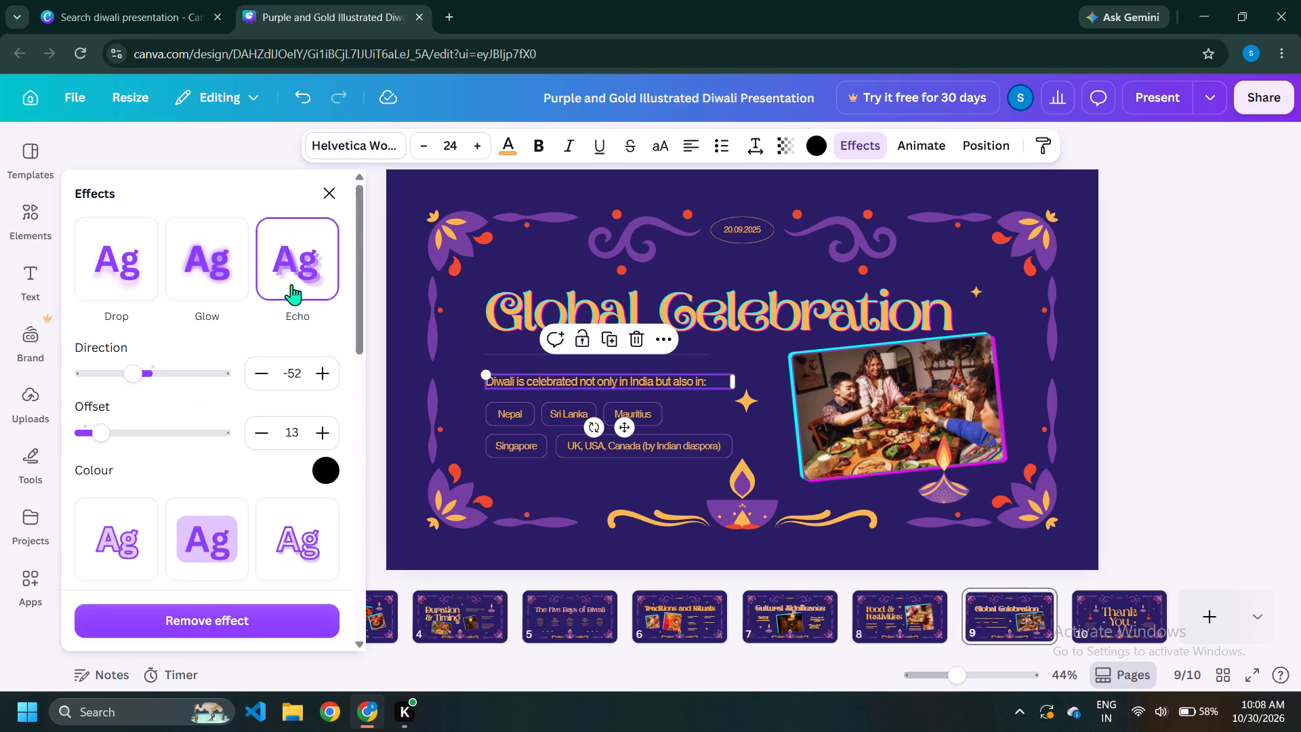
pyautogui.click(220, 267)
pyautogui.click(118, 256)
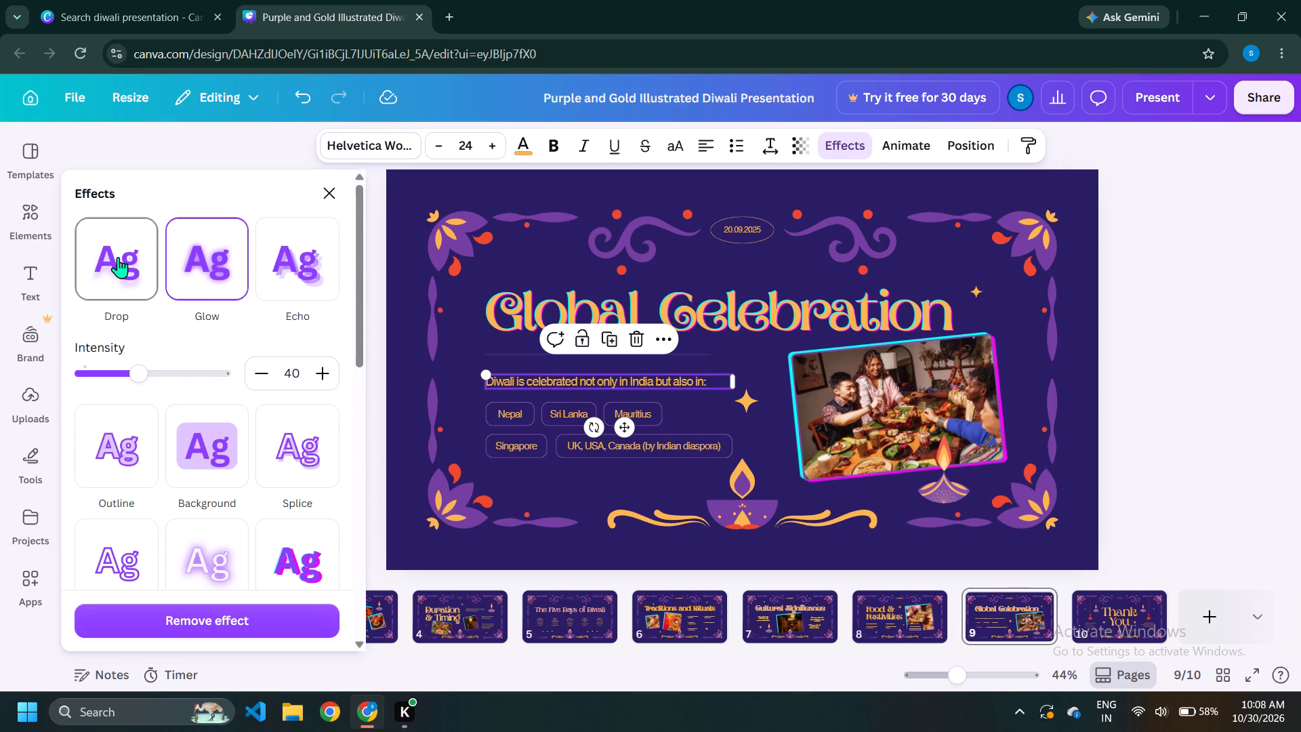
pyautogui.scroll(-7, 132, 284)
pyautogui.scroll(-4, 171, 329)
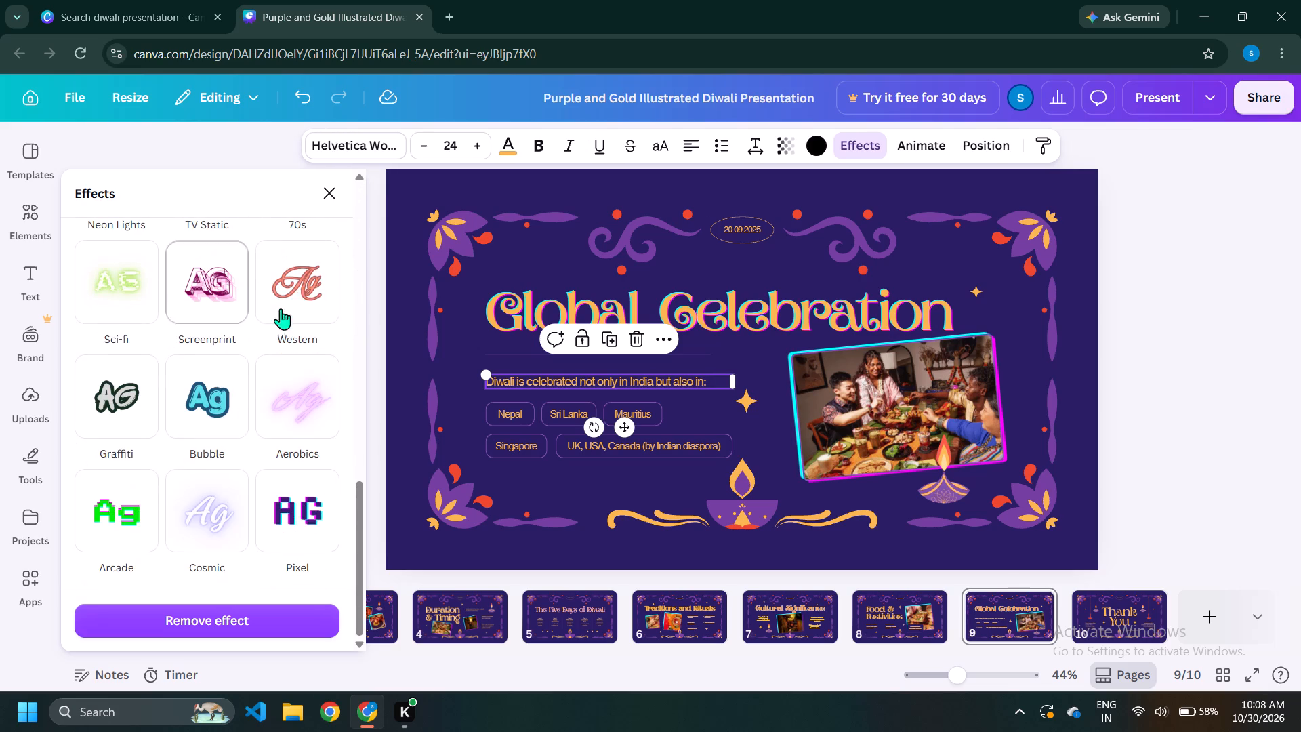
pyautogui.click(594, 465)
# Apply the Stomp animation to the "Global Celebration" heading.
pyautogui.click(602, 313)
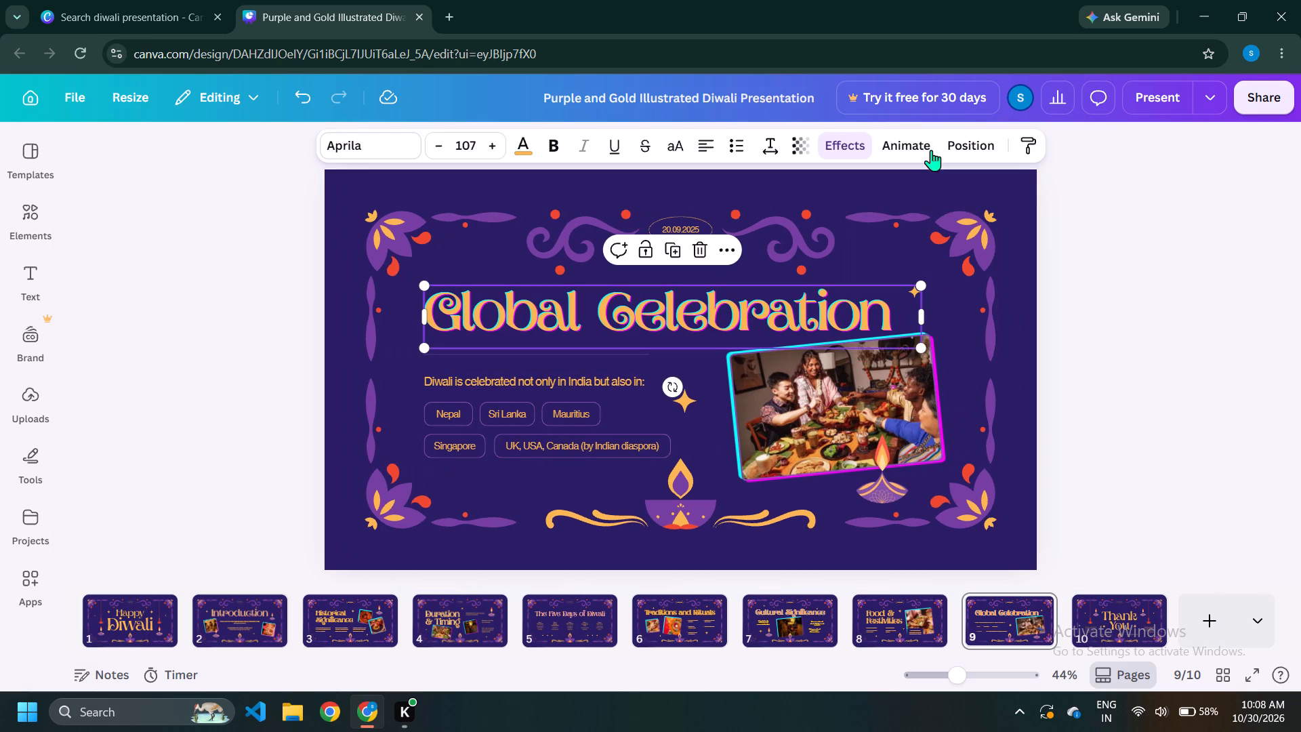
pyautogui.click(905, 141)
pyautogui.scroll(-9, 236, 460)
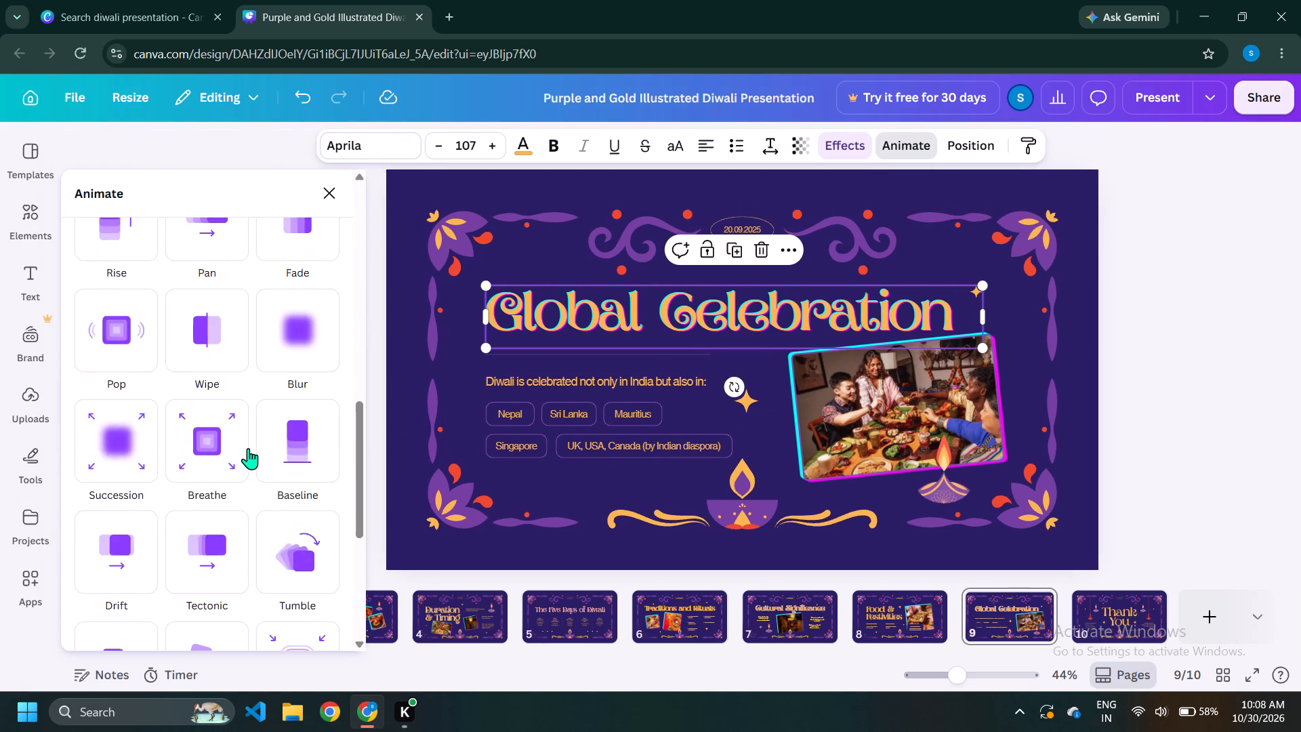
pyautogui.scroll(-8, 248, 447)
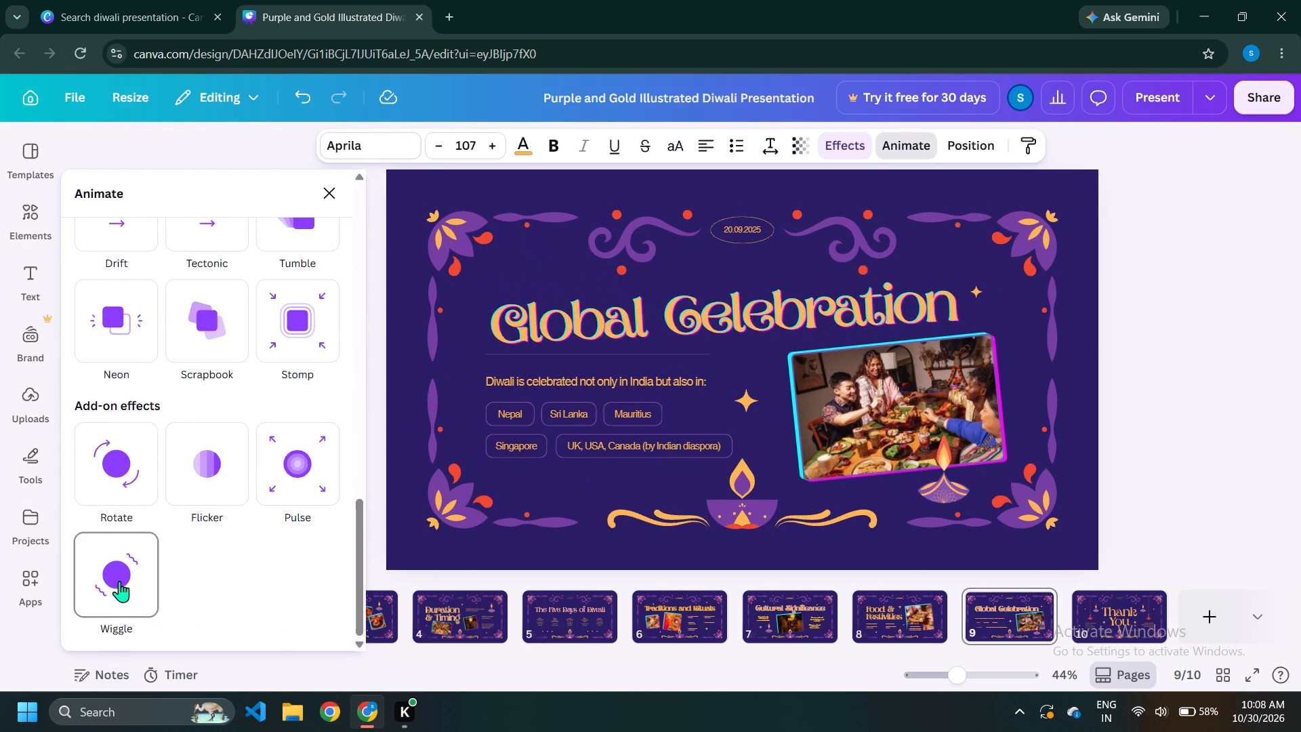
pyautogui.scroll(3, 119, 581)
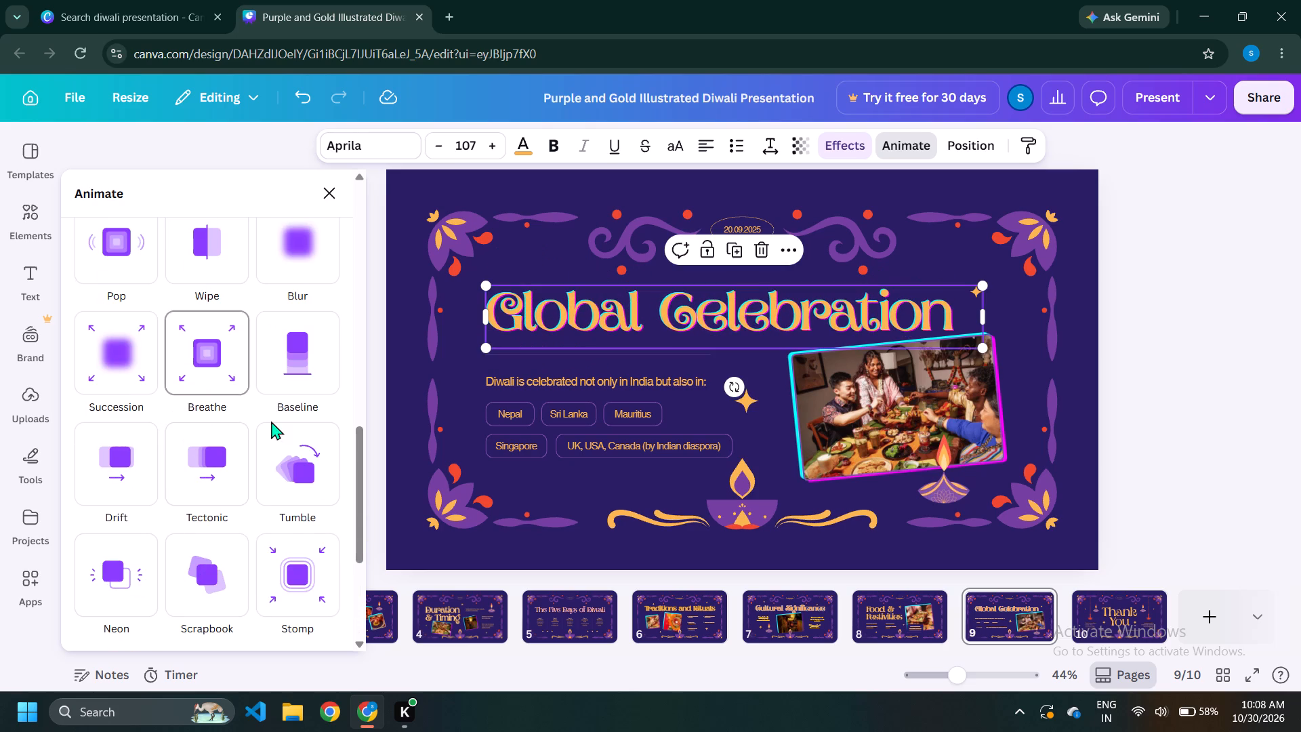
pyautogui.click(304, 582)
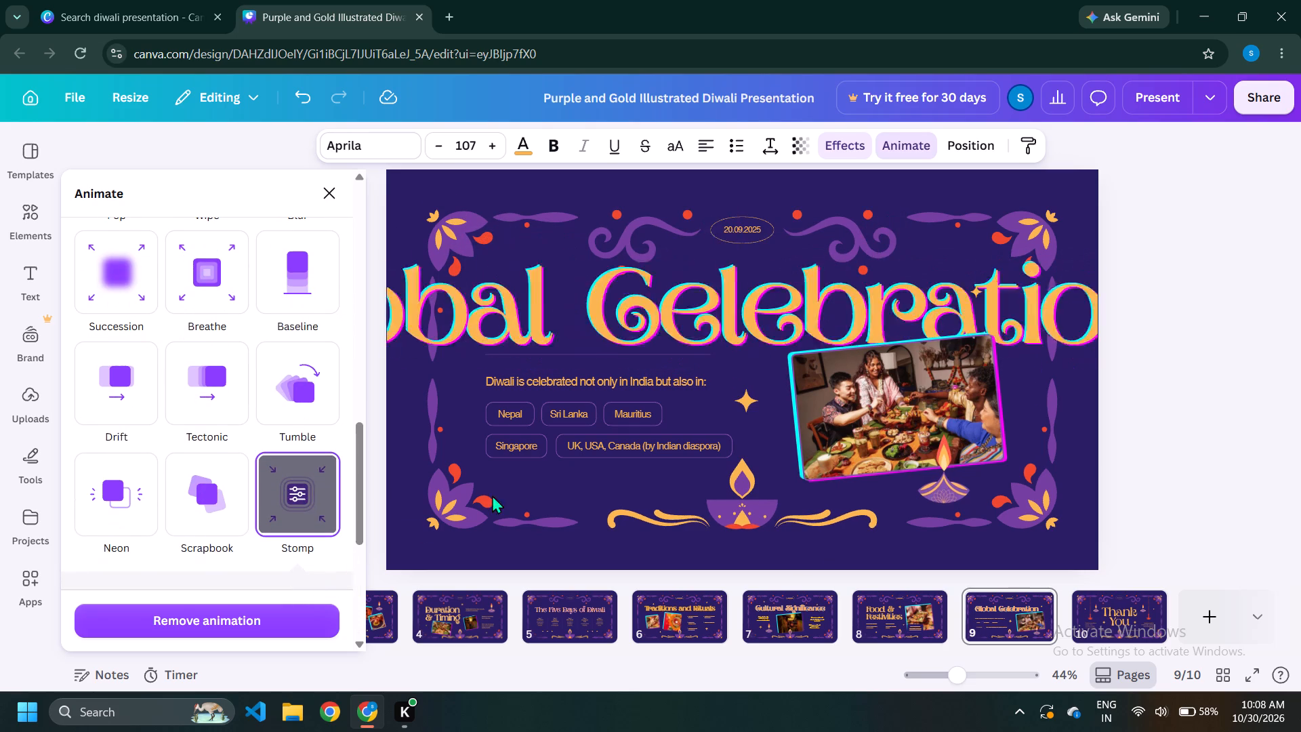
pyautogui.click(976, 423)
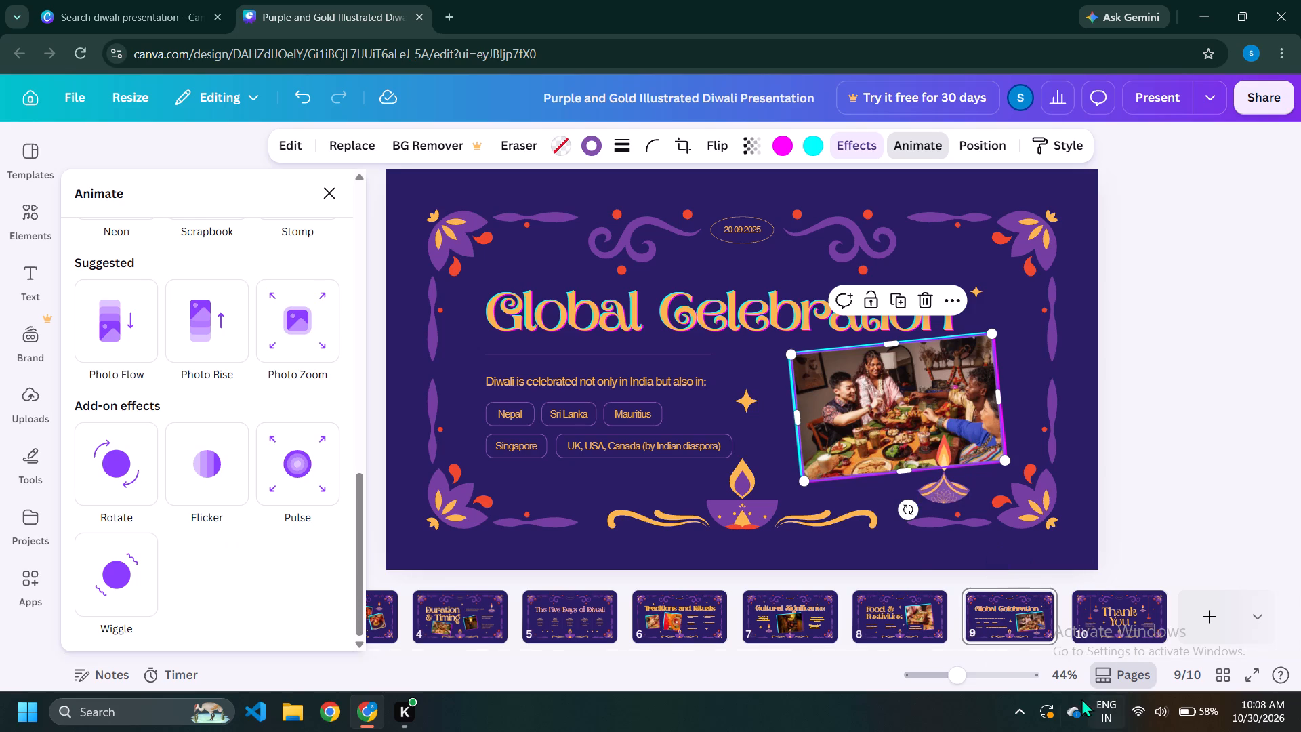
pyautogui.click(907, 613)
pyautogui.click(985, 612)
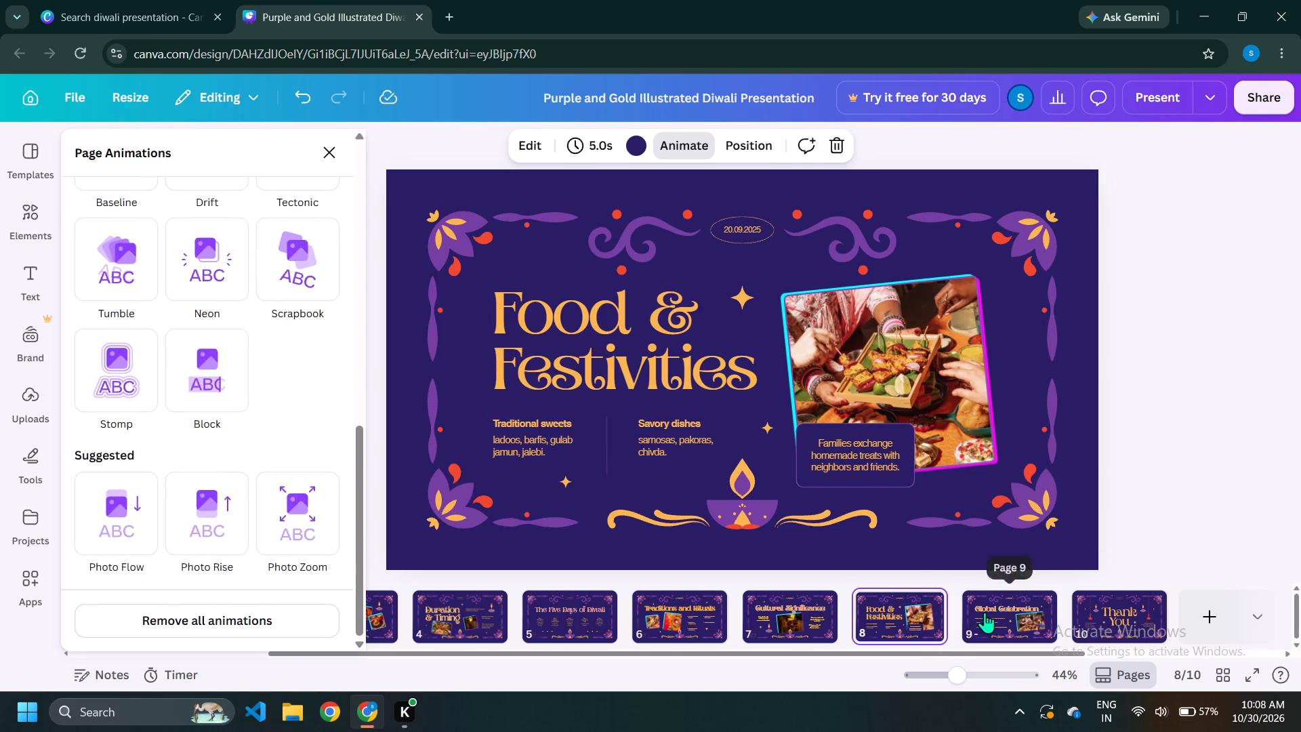
# Apply the Neon animation to all the elements together on the "Thank You" page.
pyautogui.click(1108, 631)
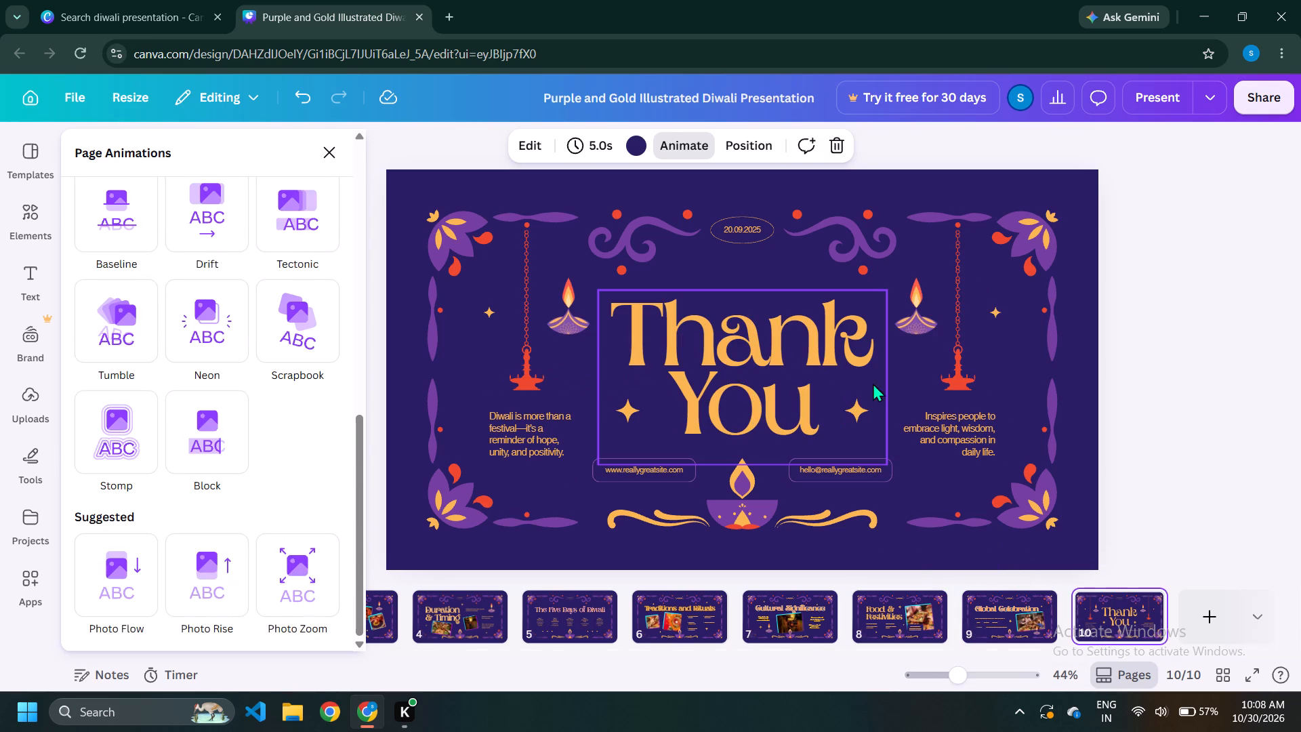
pyautogui.moveTo(404, 192); pyautogui.dragTo(683, 362)
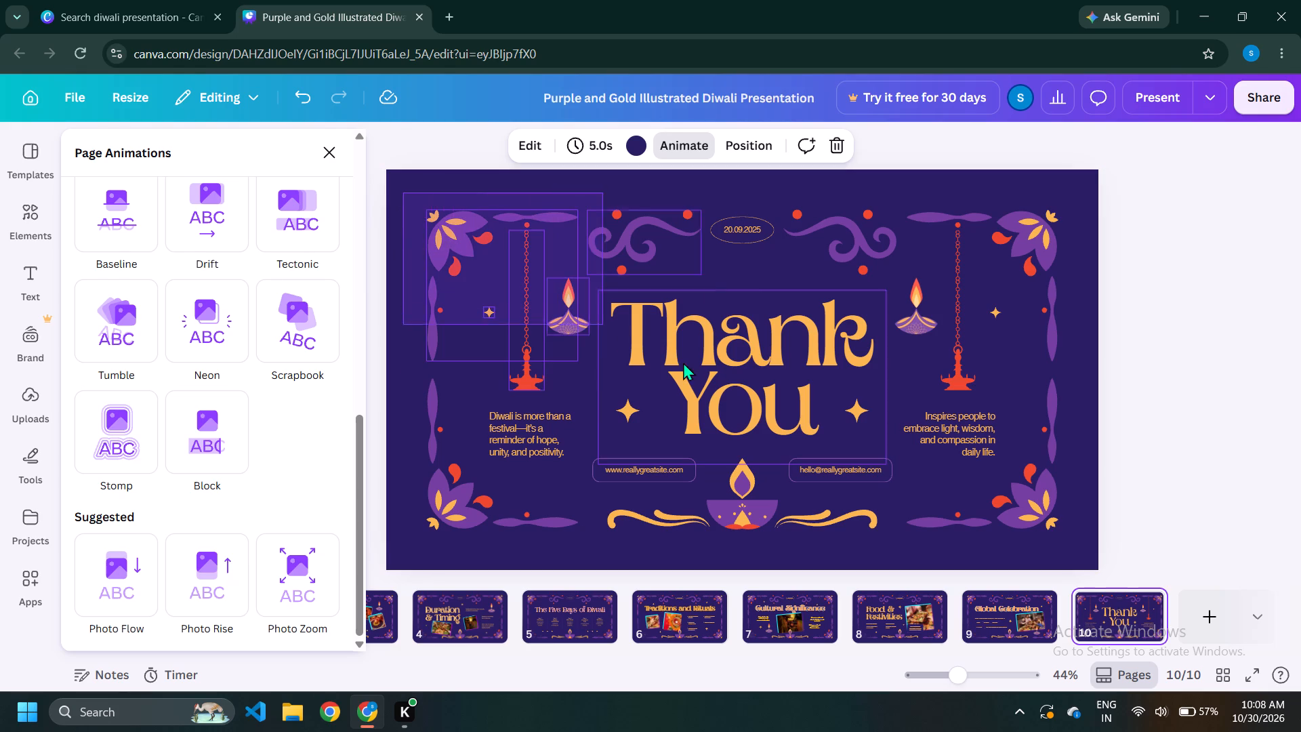
pyautogui.moveTo(683, 362); pyautogui.dragTo(1079, 533)
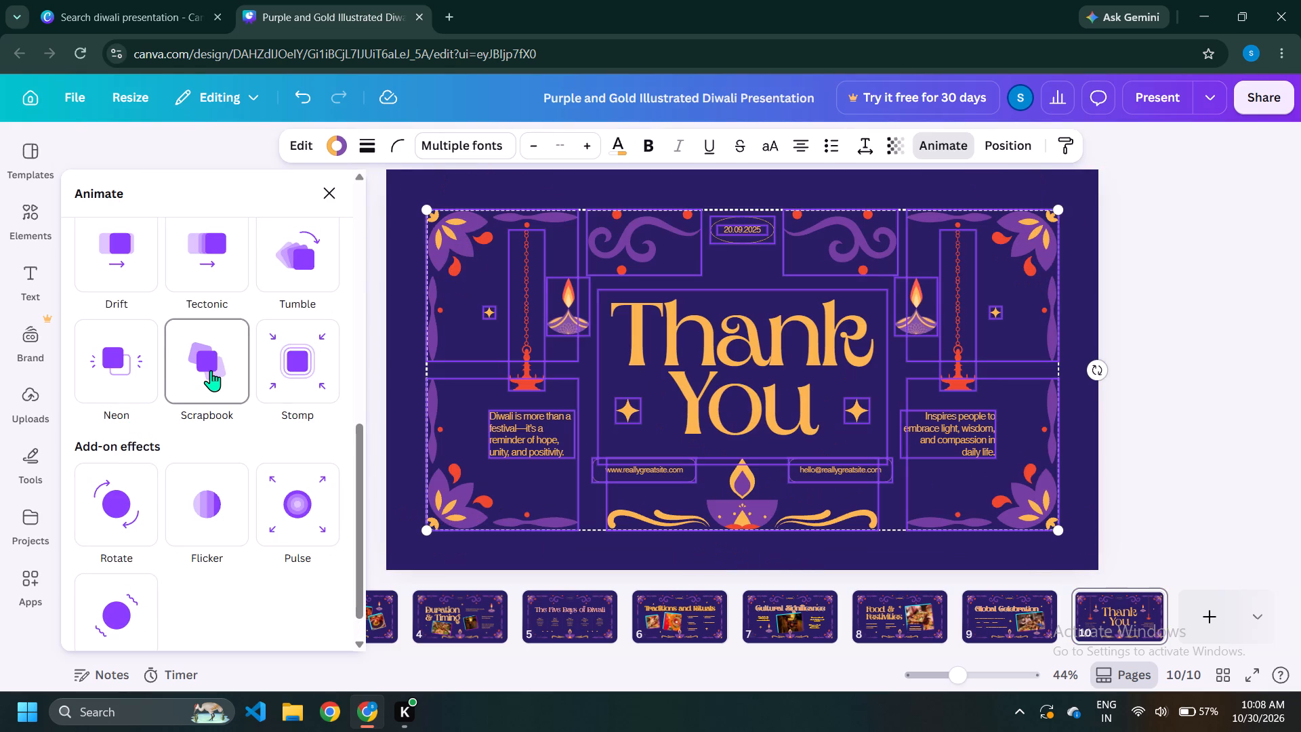
pyautogui.click(125, 361)
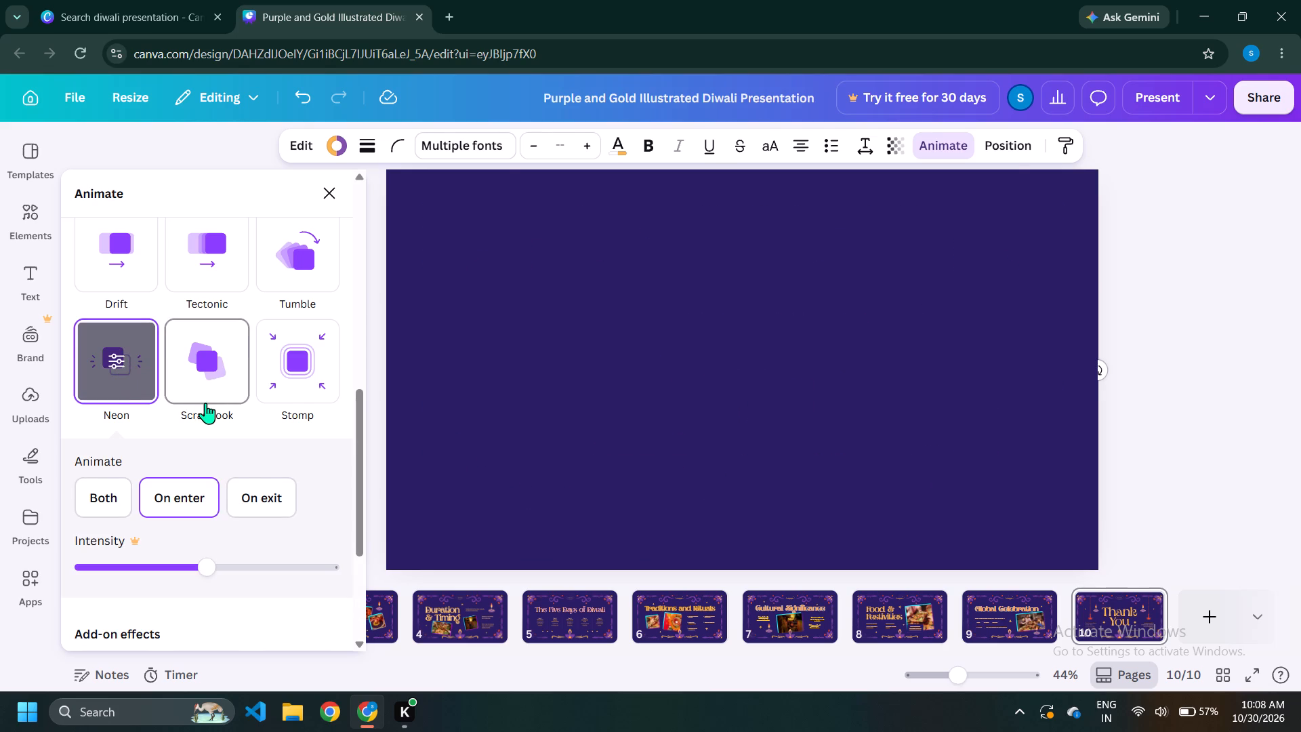
pyautogui.scroll(-2, 205, 403)
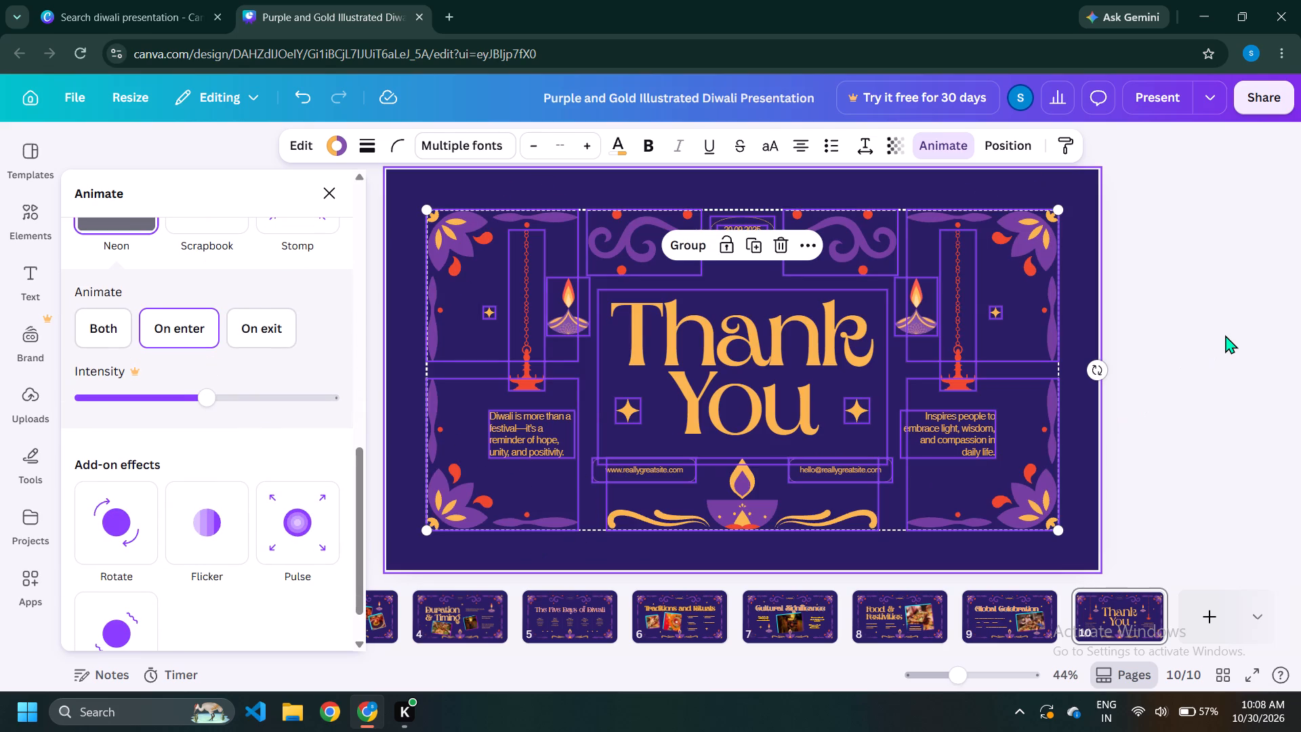
pyautogui.click(1225, 335)
pyautogui.click(646, 493)
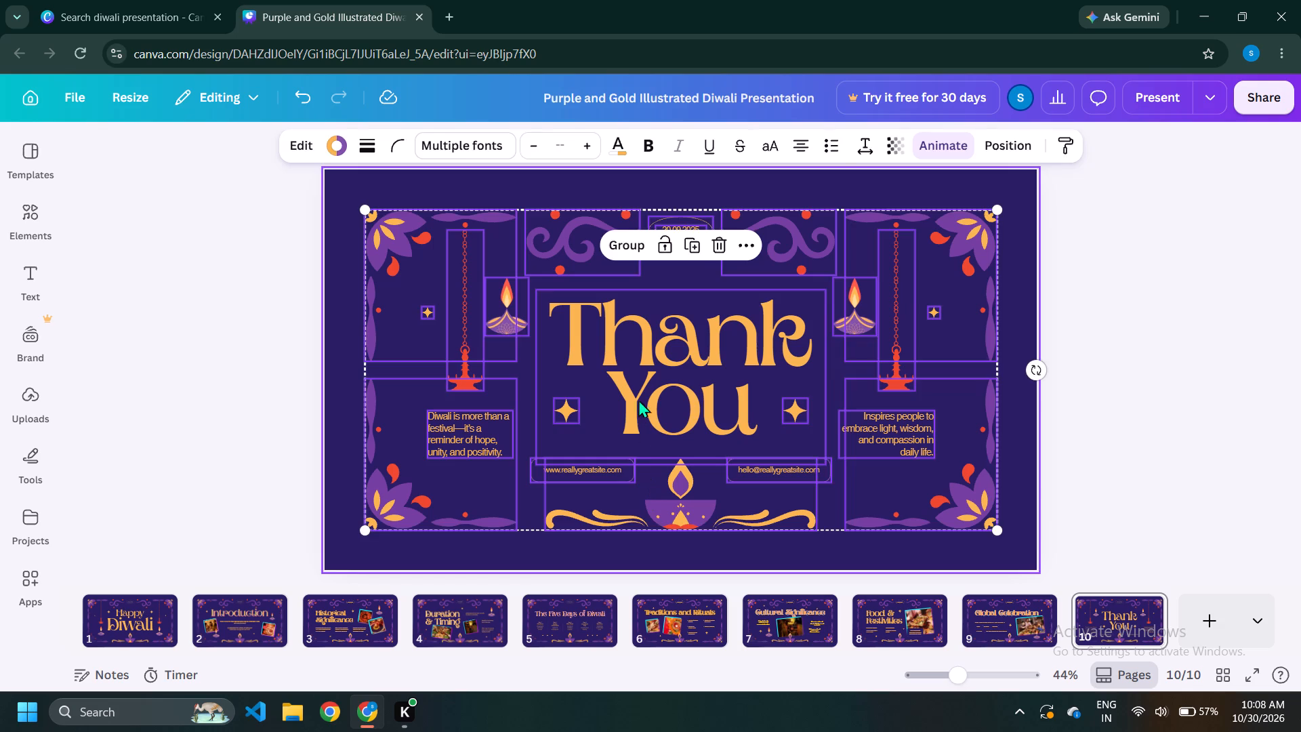
# Review the "Happy Diwali", "Introduction" and "Historical Significance" pages, examining their text and photos for missing animations or effects.
pyautogui.hscroll(2, 397, 630)
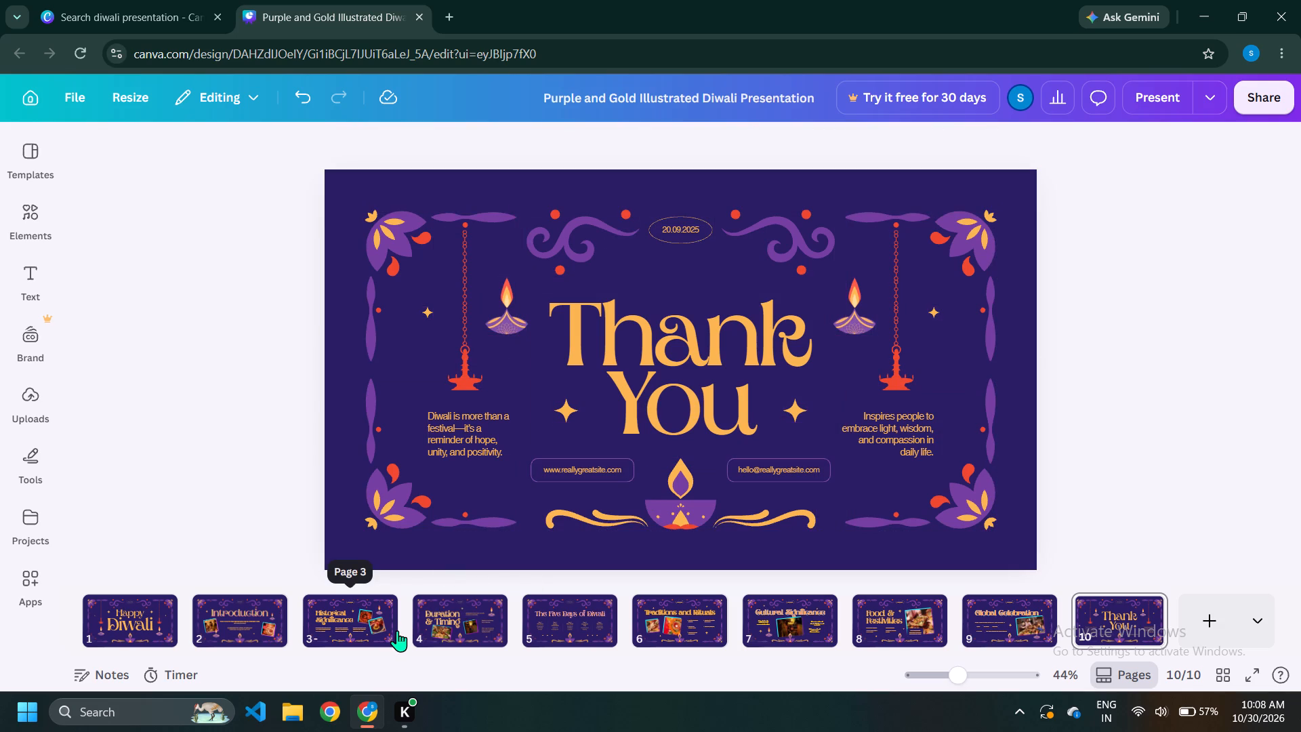
pyautogui.hscroll(5, 397, 630)
pyautogui.click(164, 617)
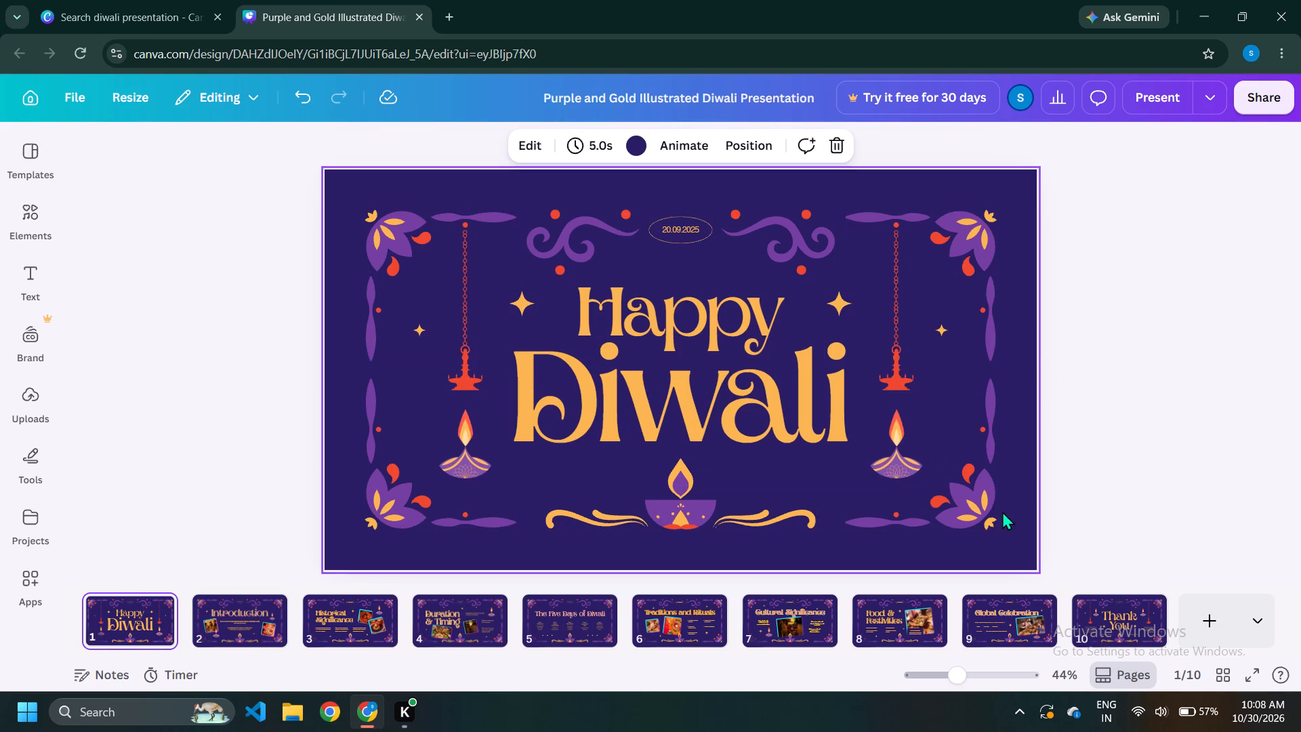
pyautogui.click(964, 510)
pyautogui.click(200, 599)
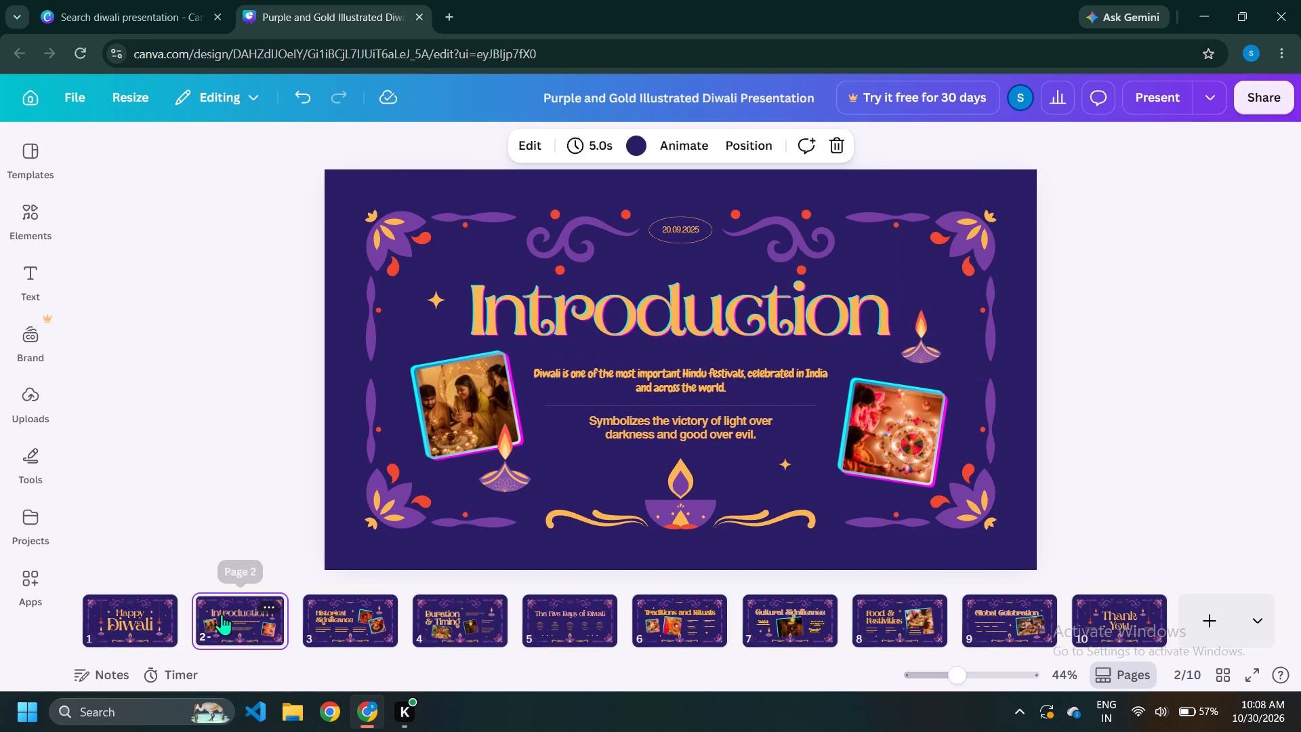
pyautogui.click(222, 614)
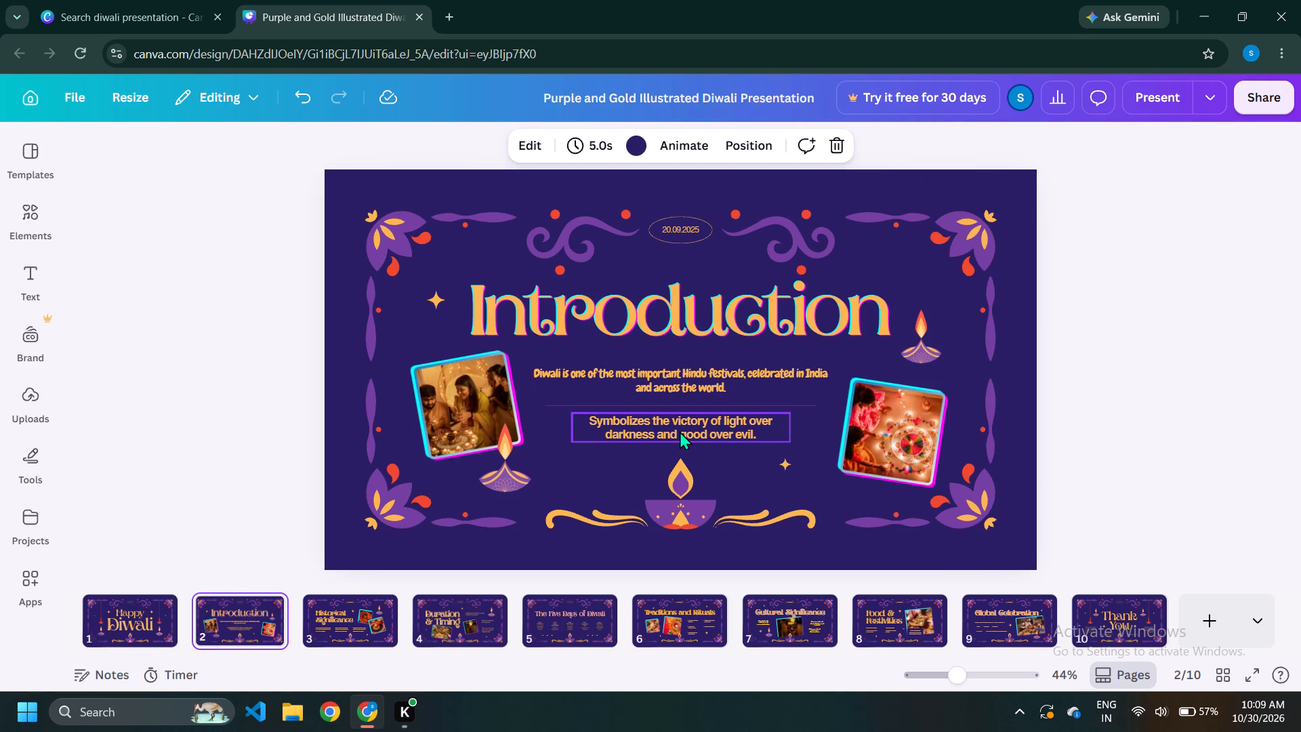
pyautogui.click(329, 614)
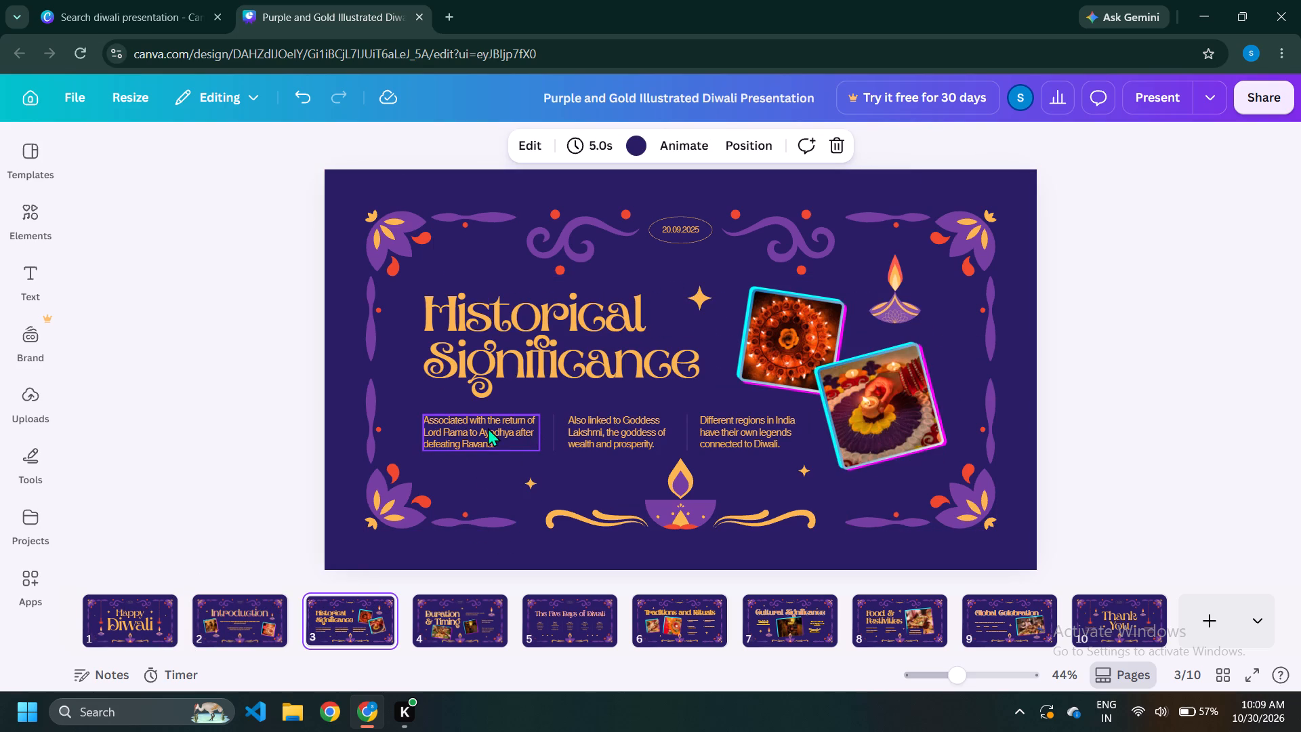
pyautogui.click(722, 431)
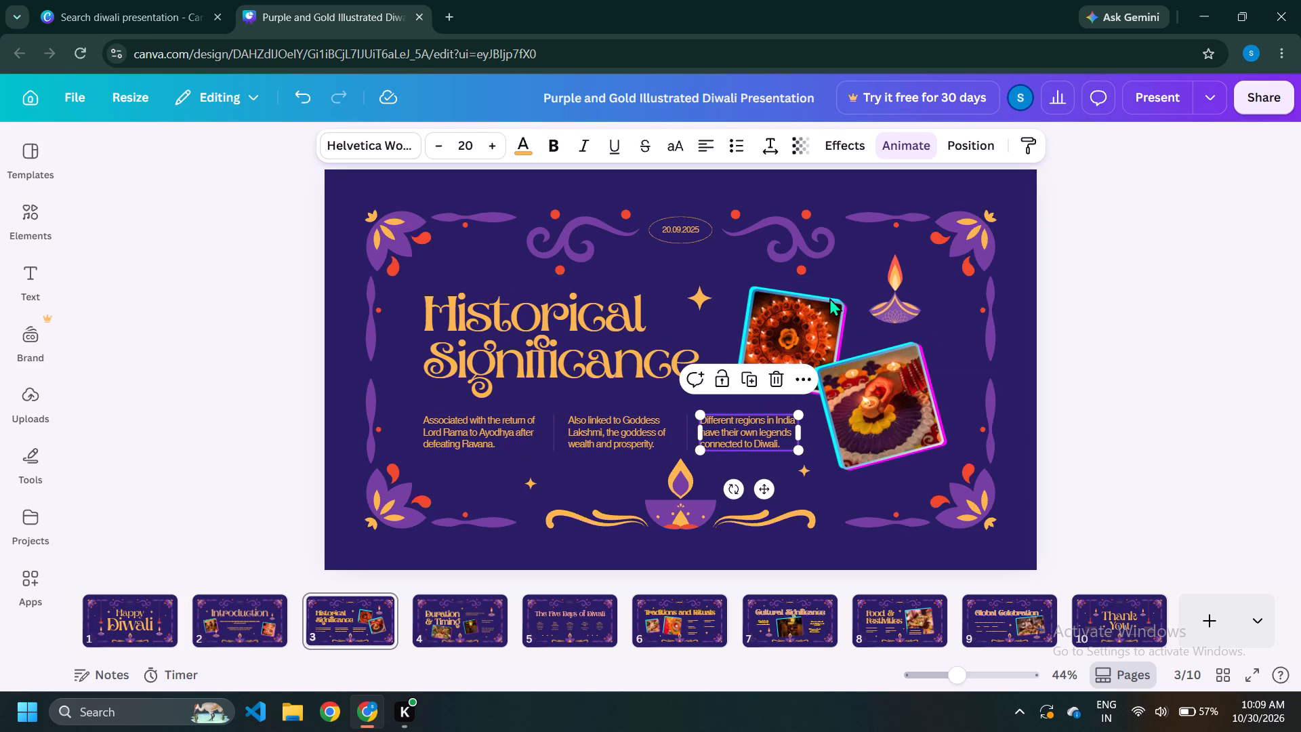
pyautogui.click(844, 430)
# Apply the Typewriter animation to each of the three body text blocks on the "Duration & Timing" page.
pyautogui.click(456, 622)
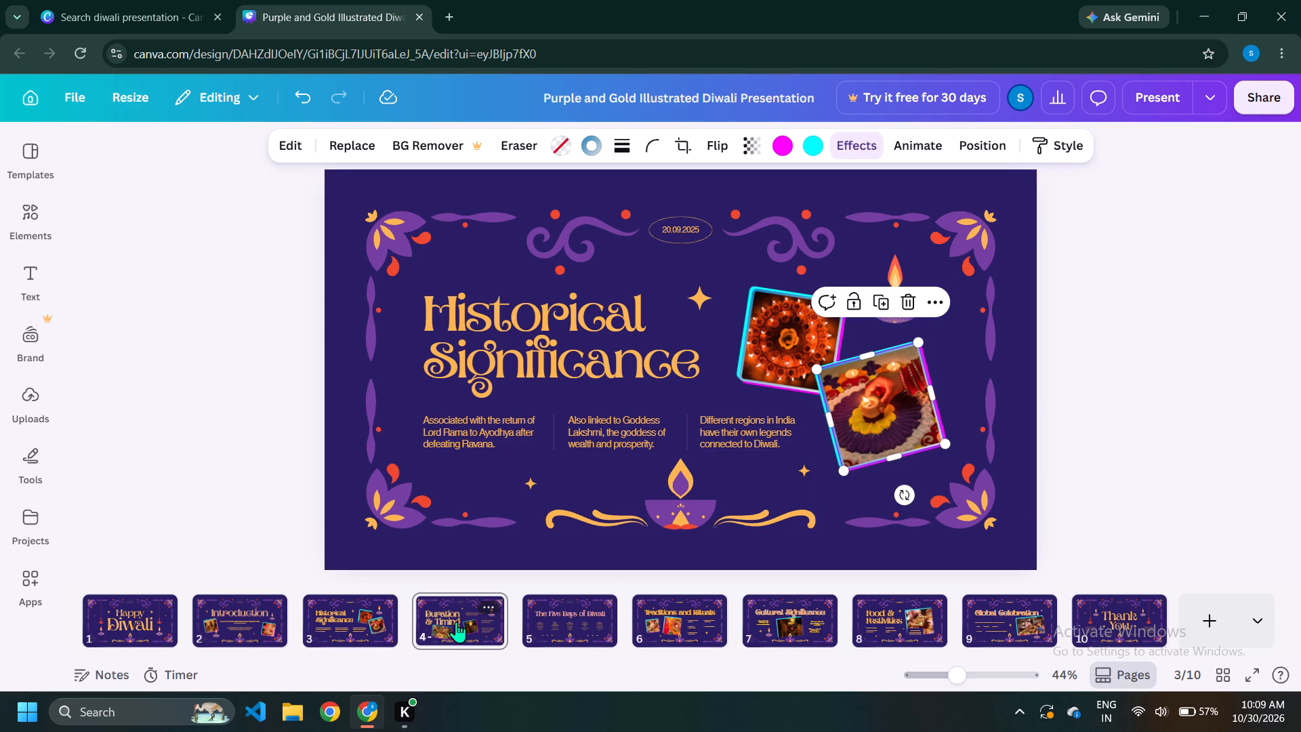
pyautogui.click(875, 437)
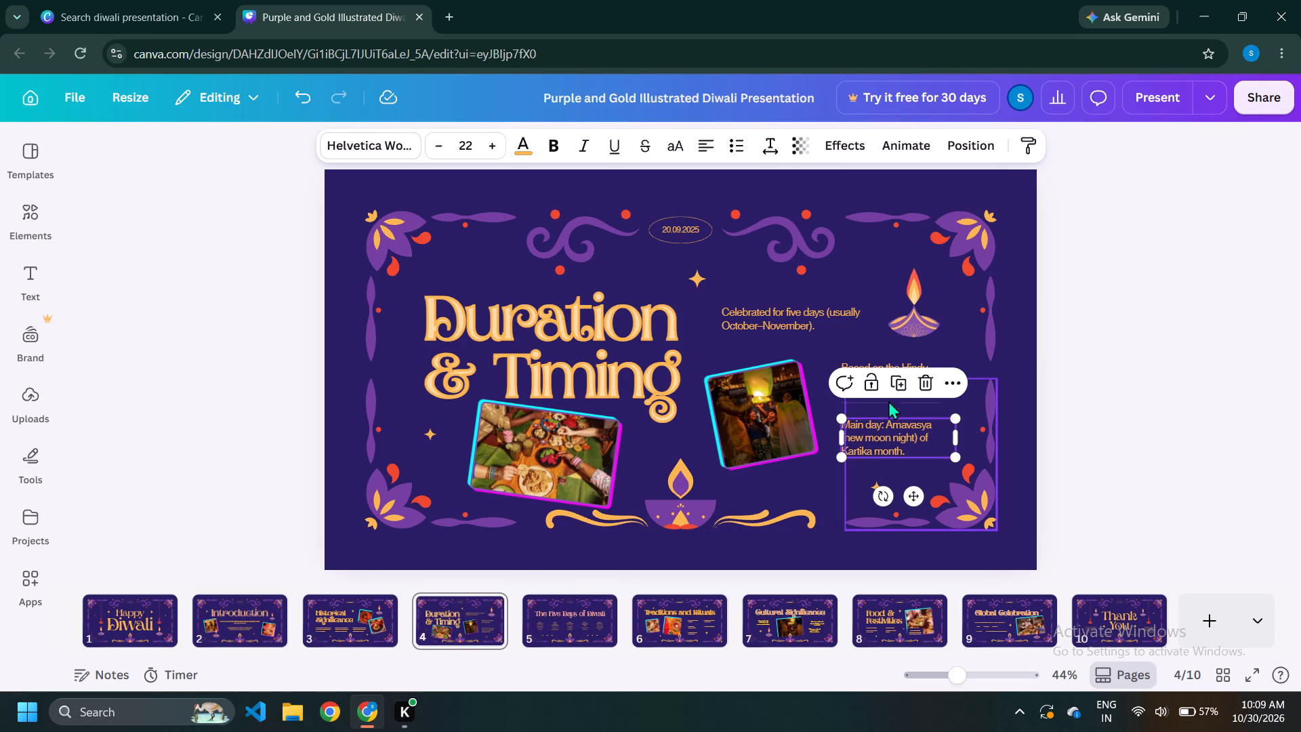
pyautogui.click(781, 330)
pyautogui.click(913, 145)
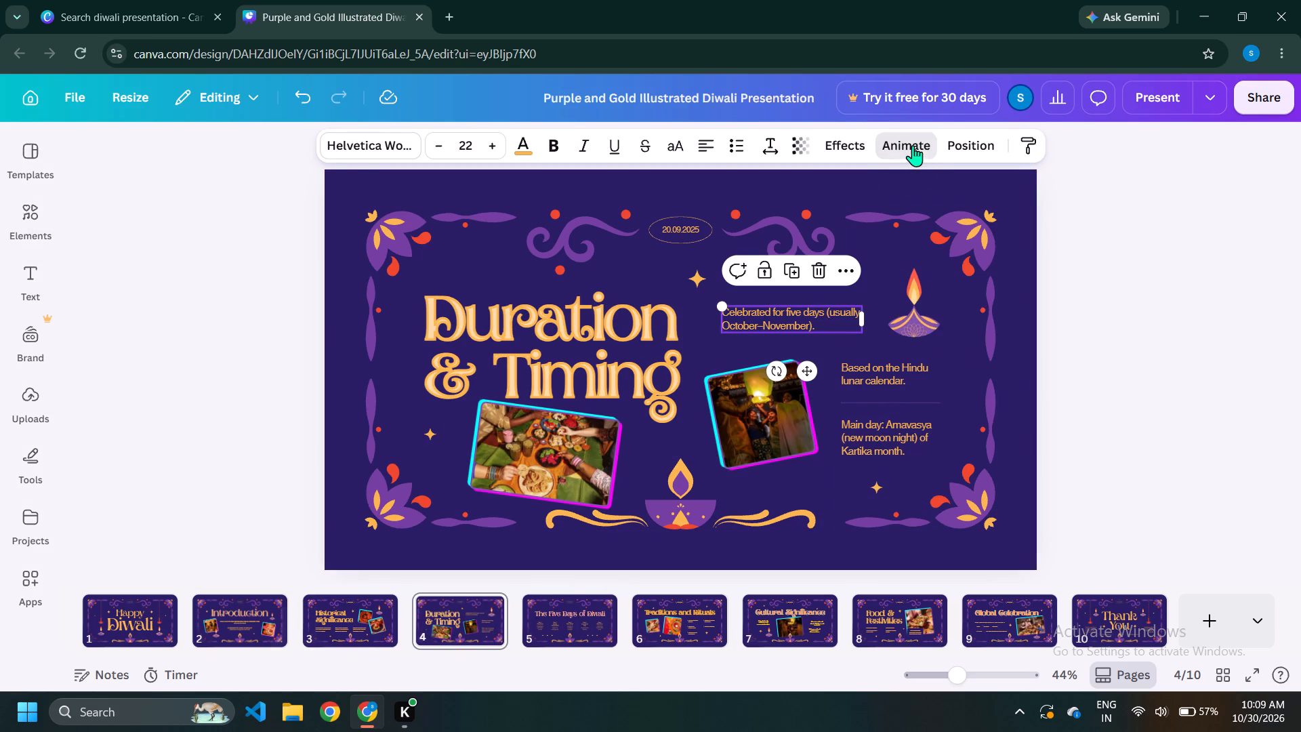
pyautogui.click(97, 495)
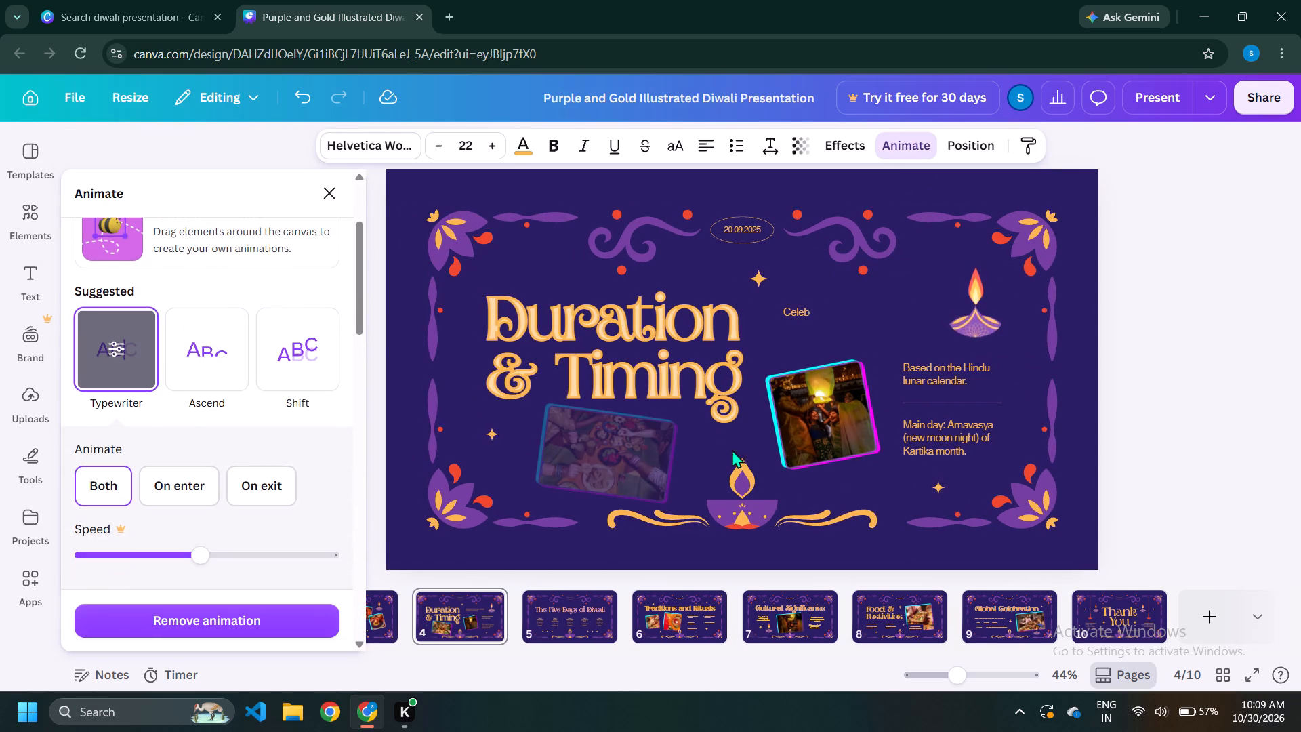
pyautogui.click(959, 368)
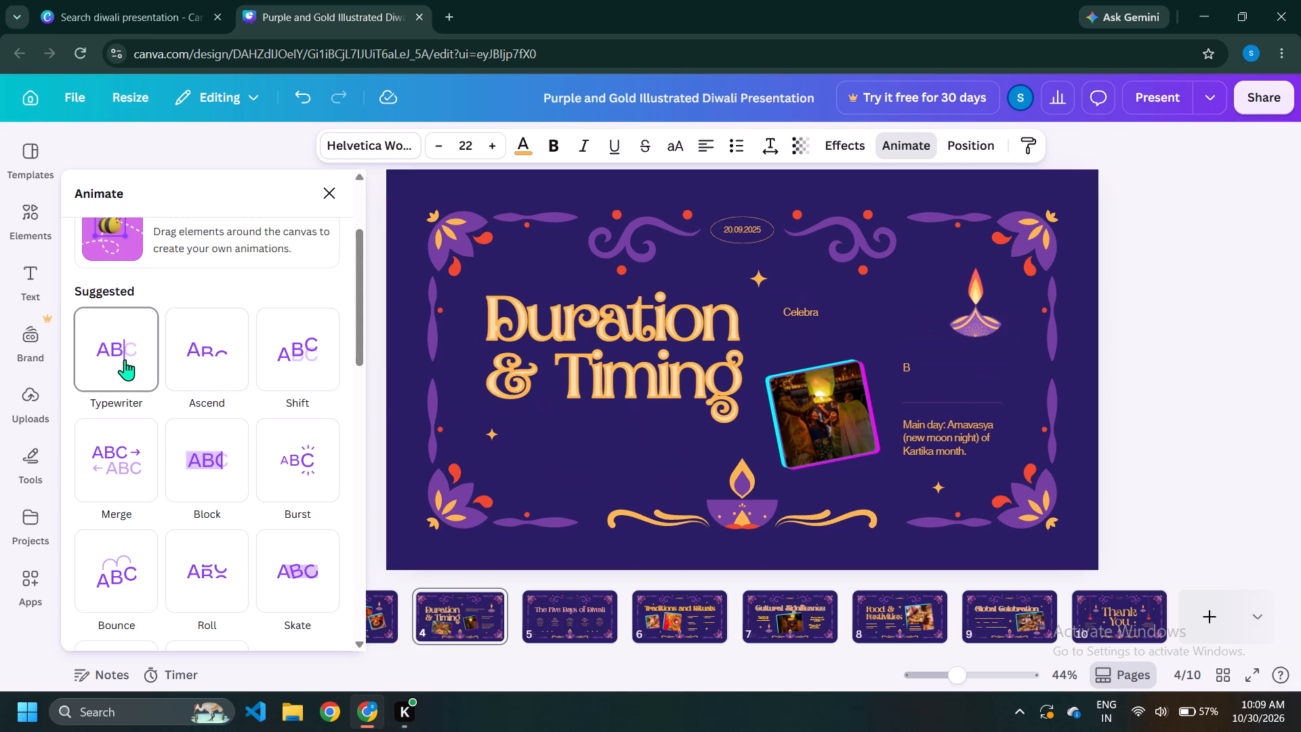
pyautogui.click(125, 359)
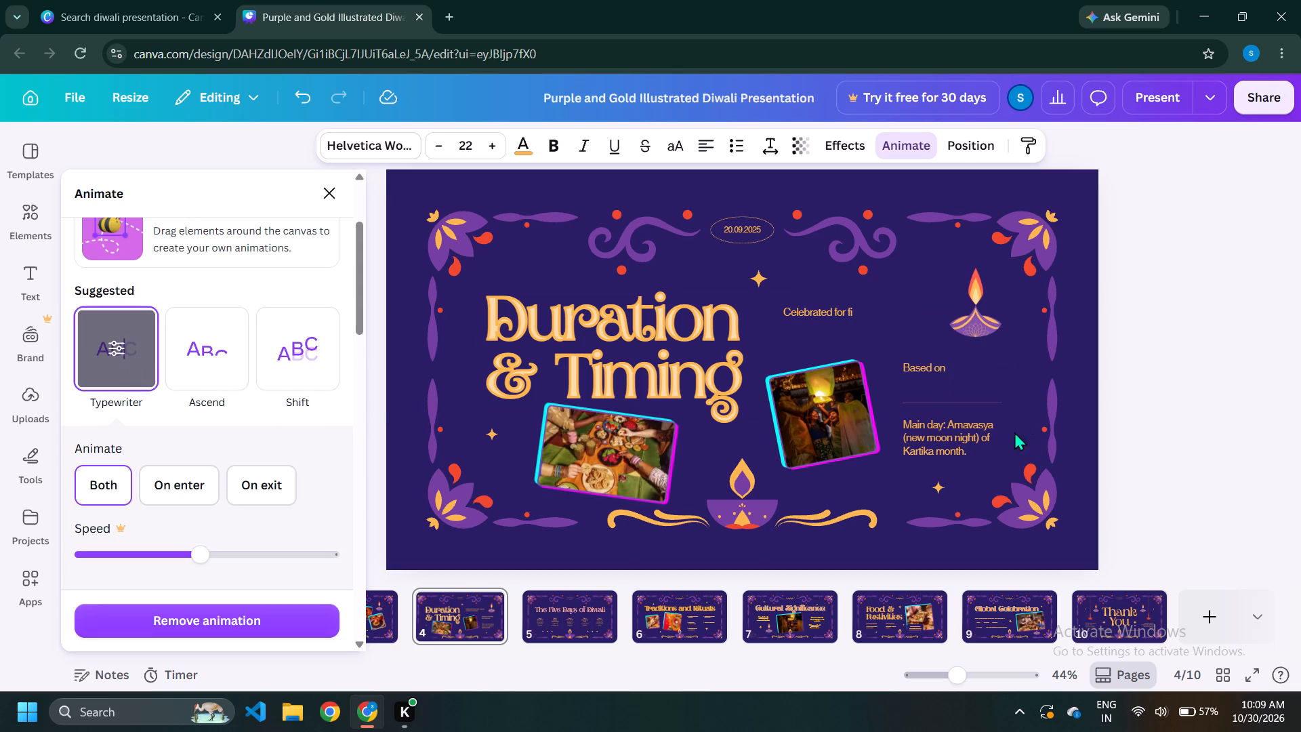
pyautogui.click(935, 426)
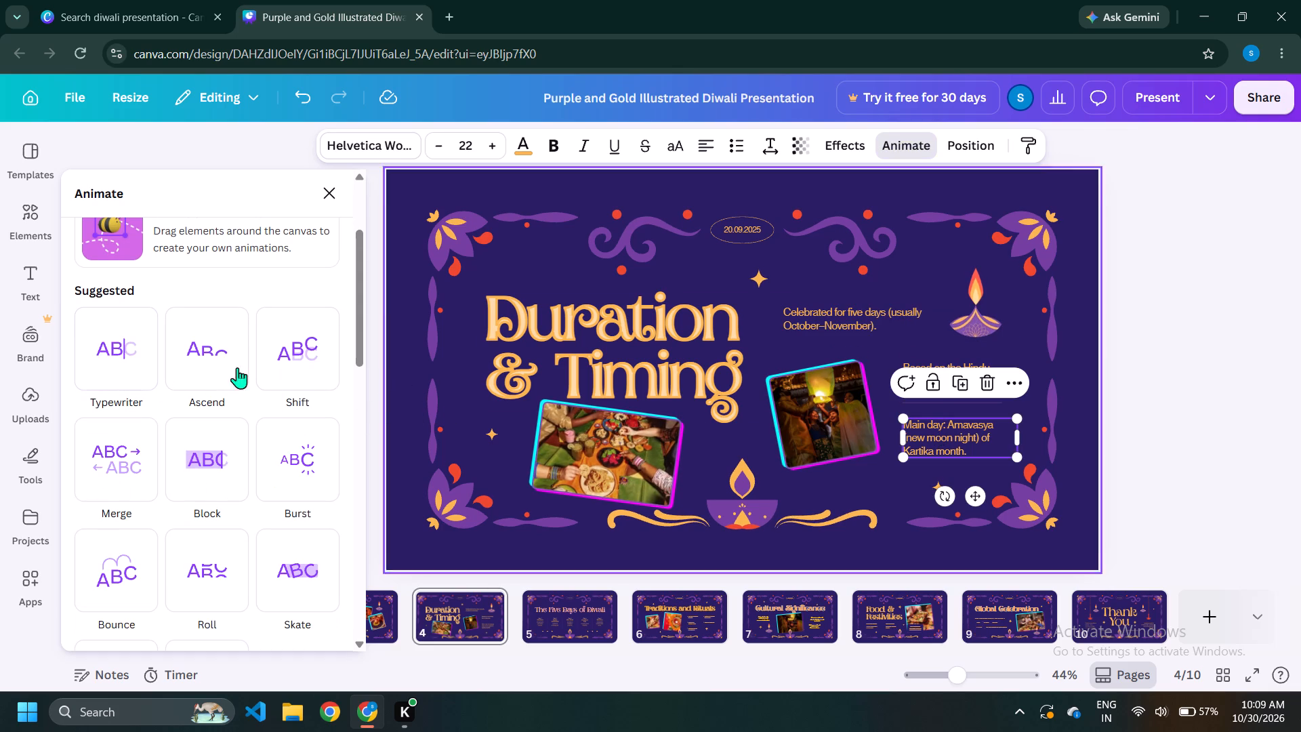
pyautogui.click(137, 349)
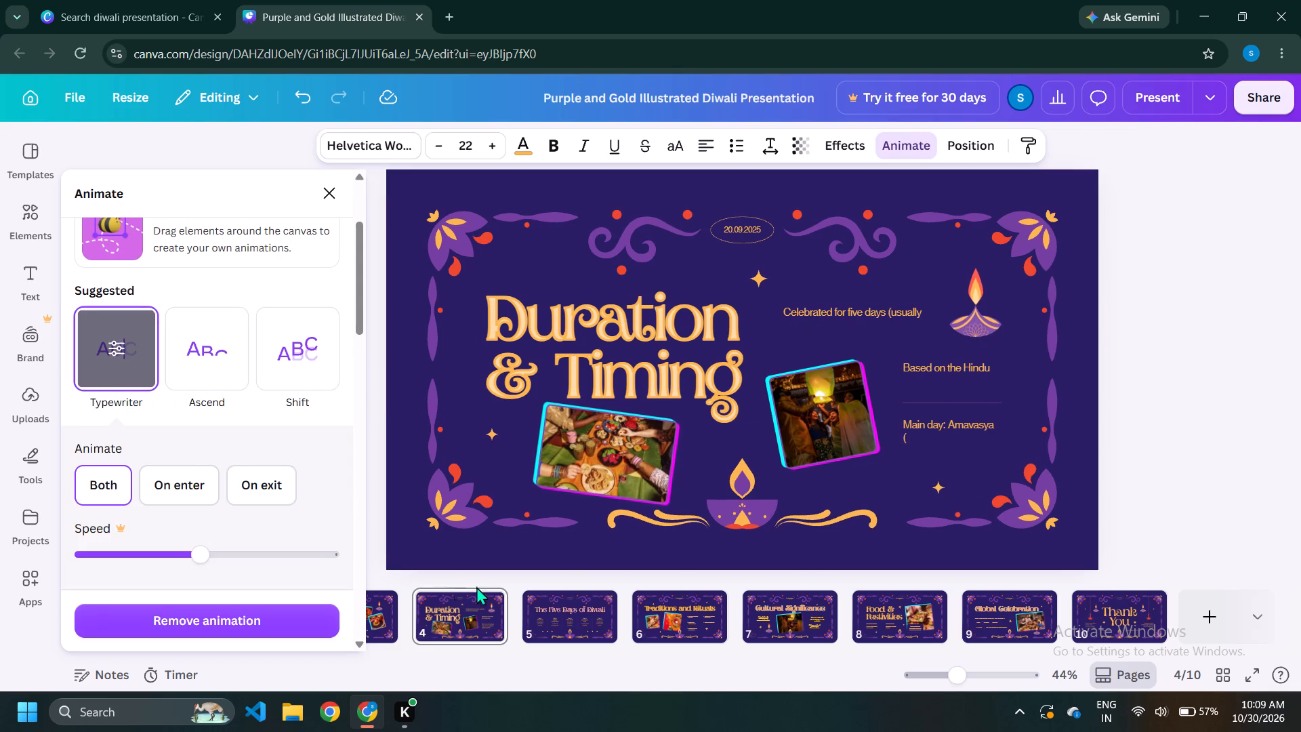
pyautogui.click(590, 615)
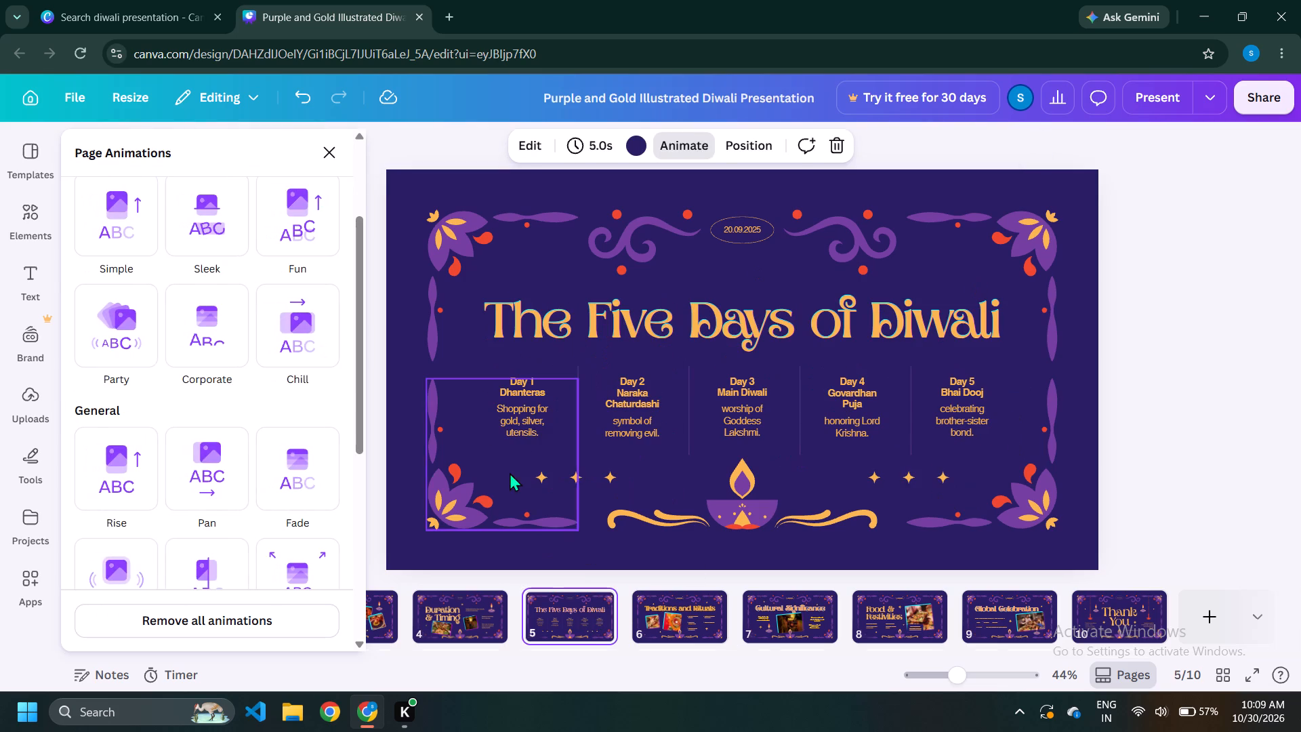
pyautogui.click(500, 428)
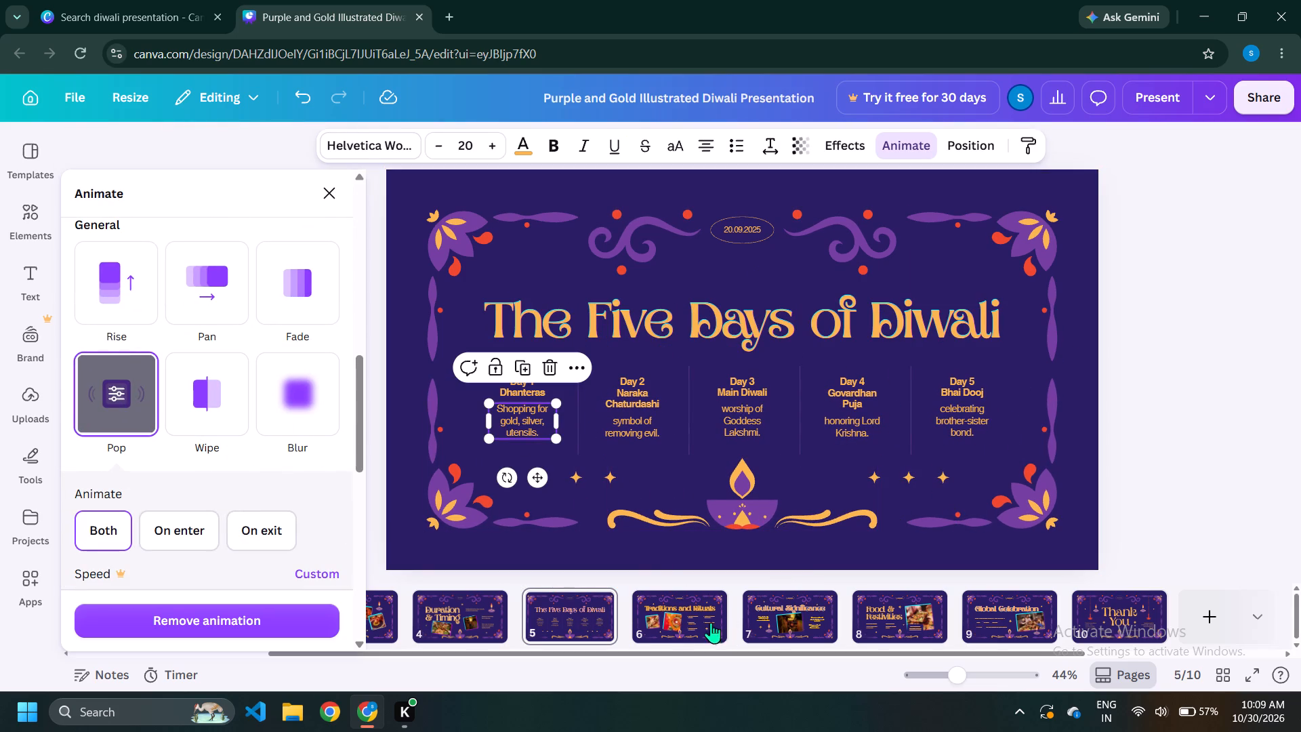
# Apply the Baseline animation to the "Lighting diyas and candles." bullet on the "Traditions and Rituals" page.
pyautogui.click(684, 617)
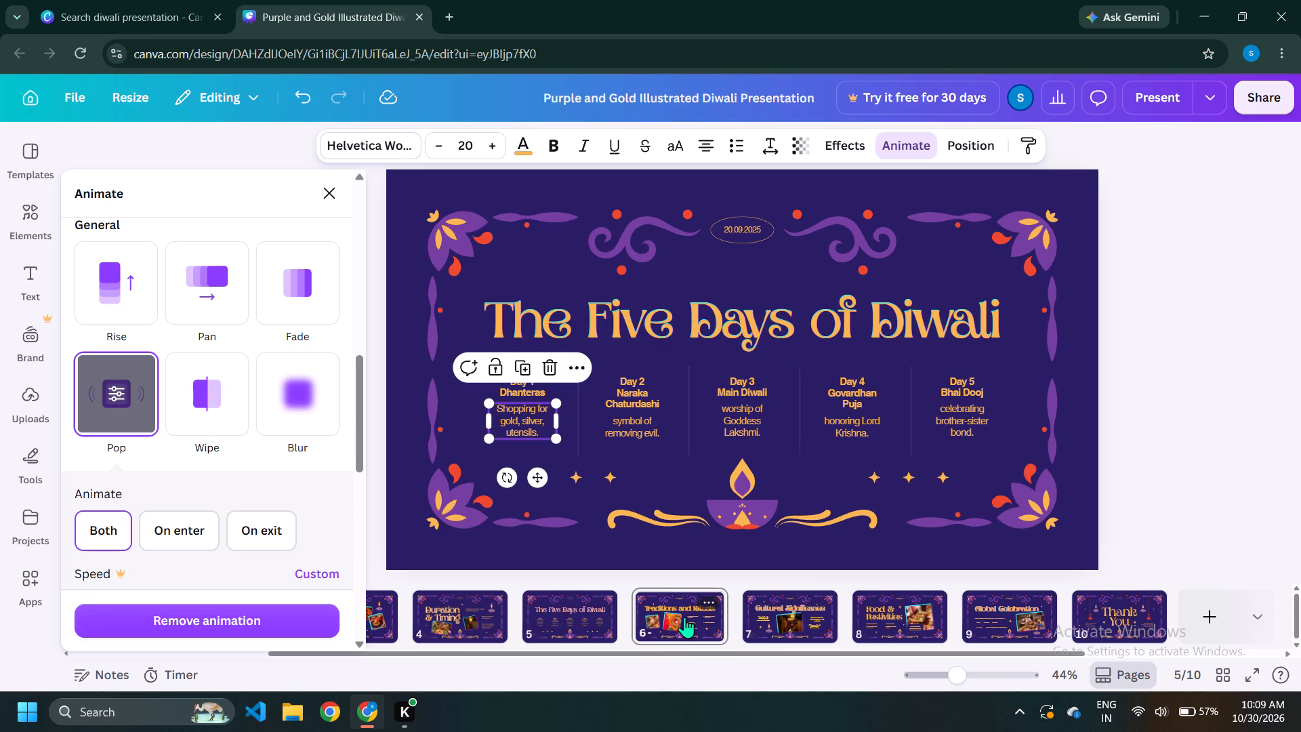
pyautogui.click(831, 372)
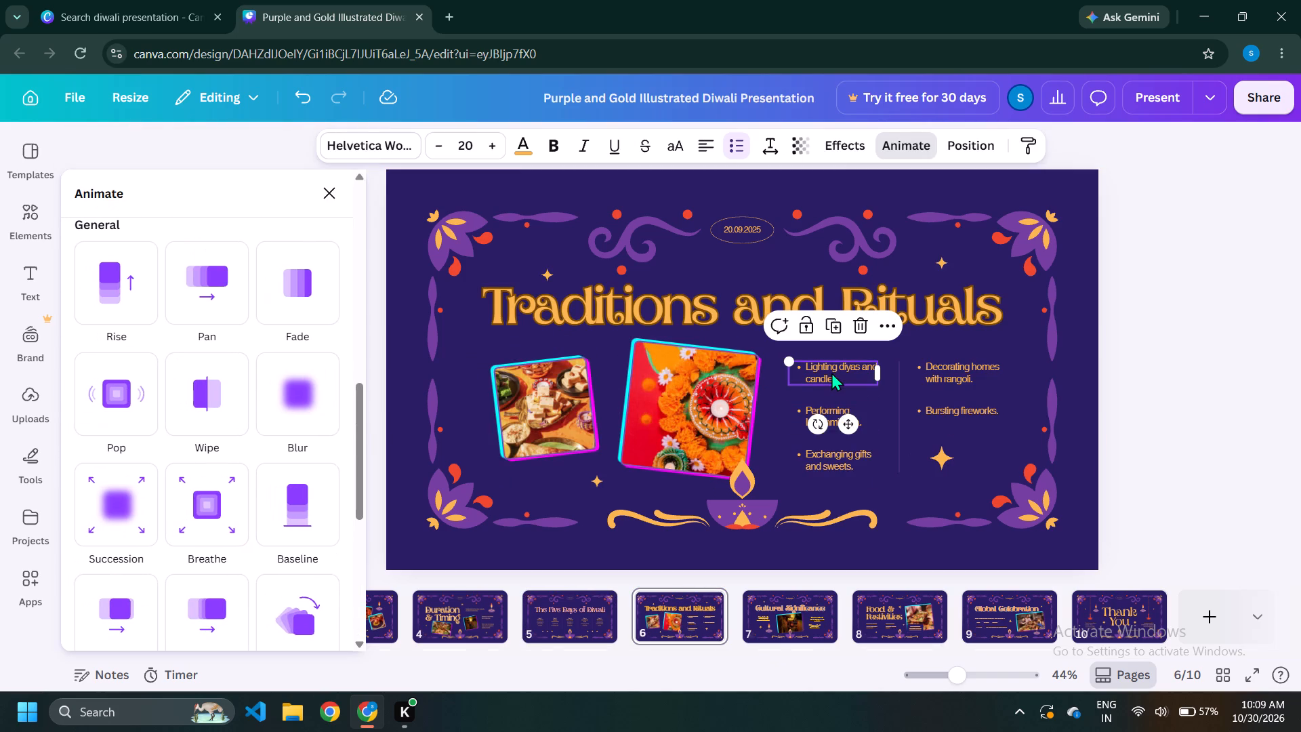
pyautogui.click(832, 454)
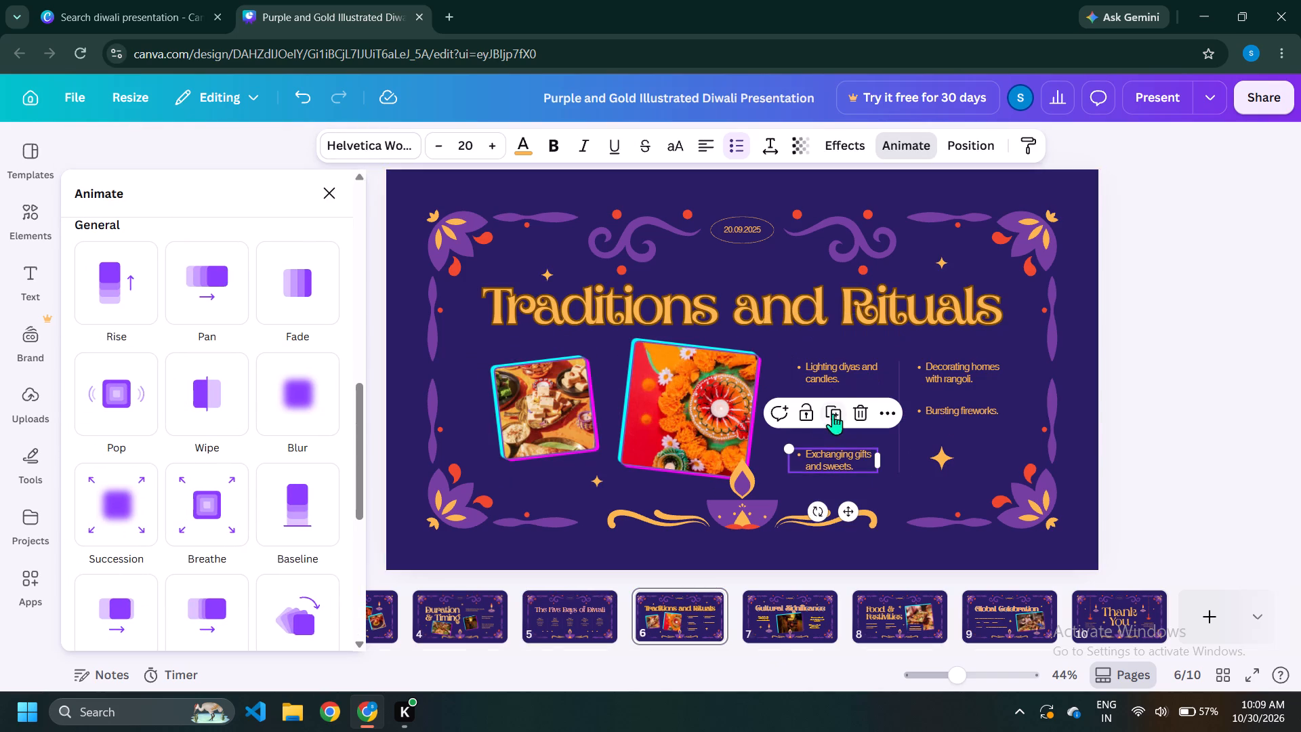
pyautogui.click(831, 363)
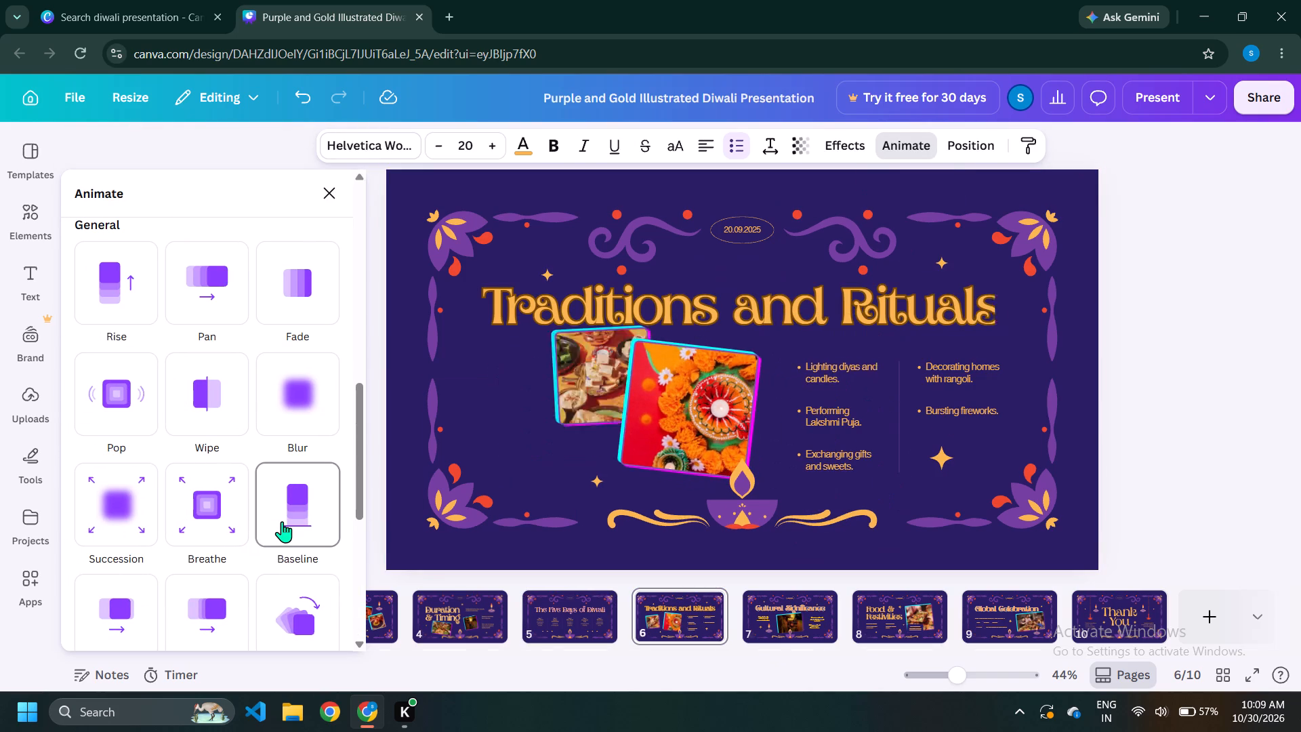
pyautogui.click(282, 521)
pyautogui.click(826, 422)
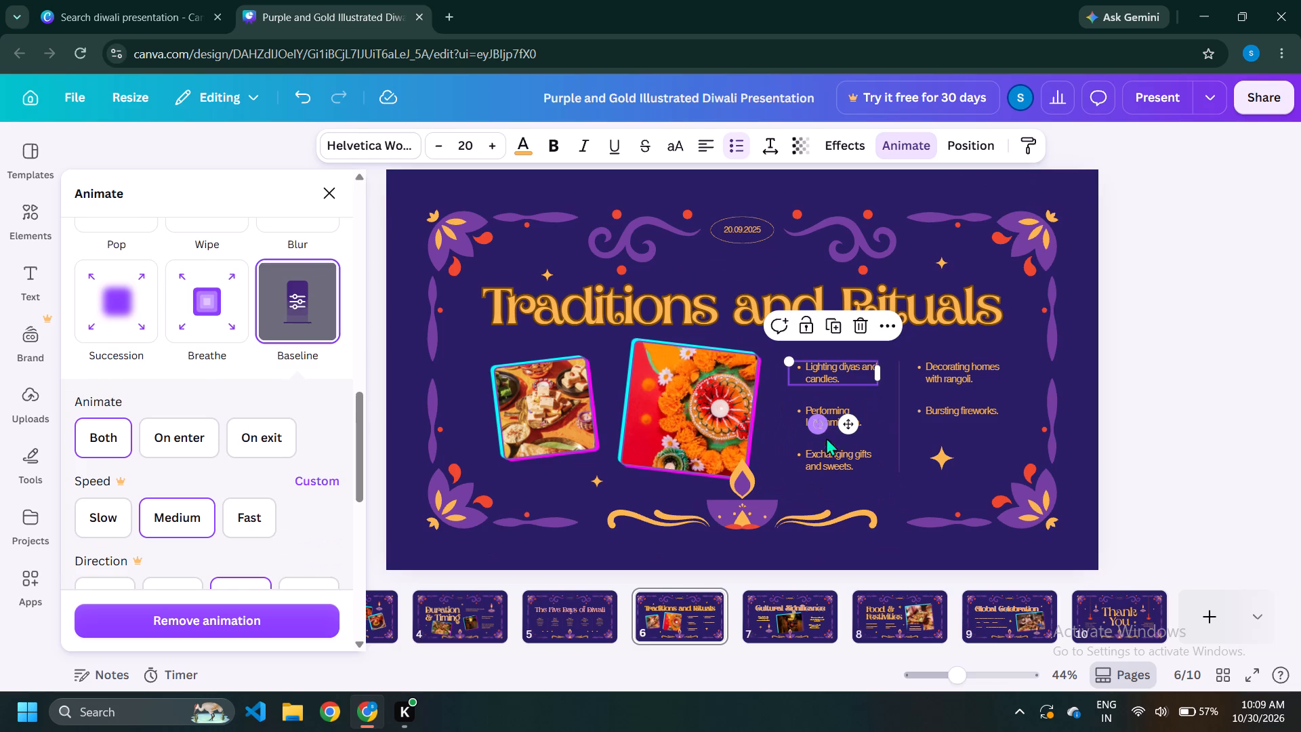
# Apply the Tumble animation to the gifts and sweets, fireworks, Lakshmi Puja and rangoli bullets on the "Traditions and Rituals" page.
pyautogui.click(826, 455)
pyautogui.click(288, 450)
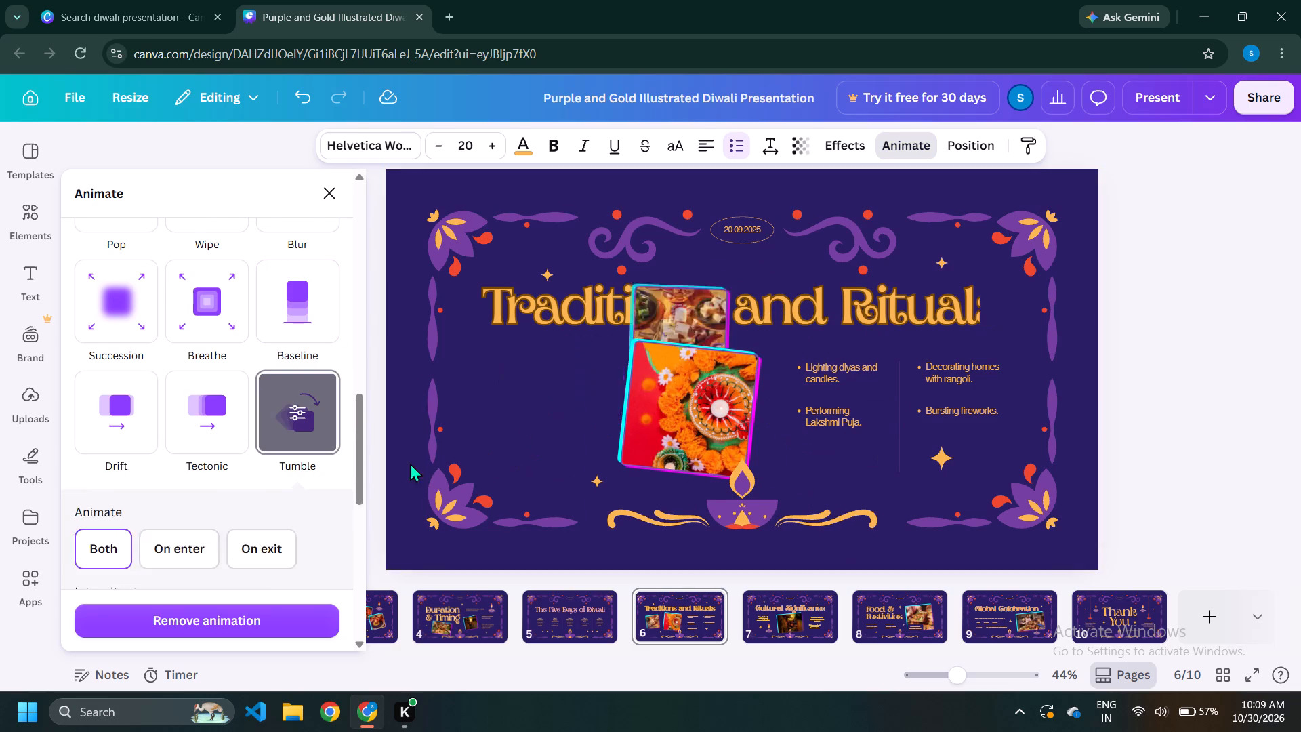
pyautogui.click(955, 411)
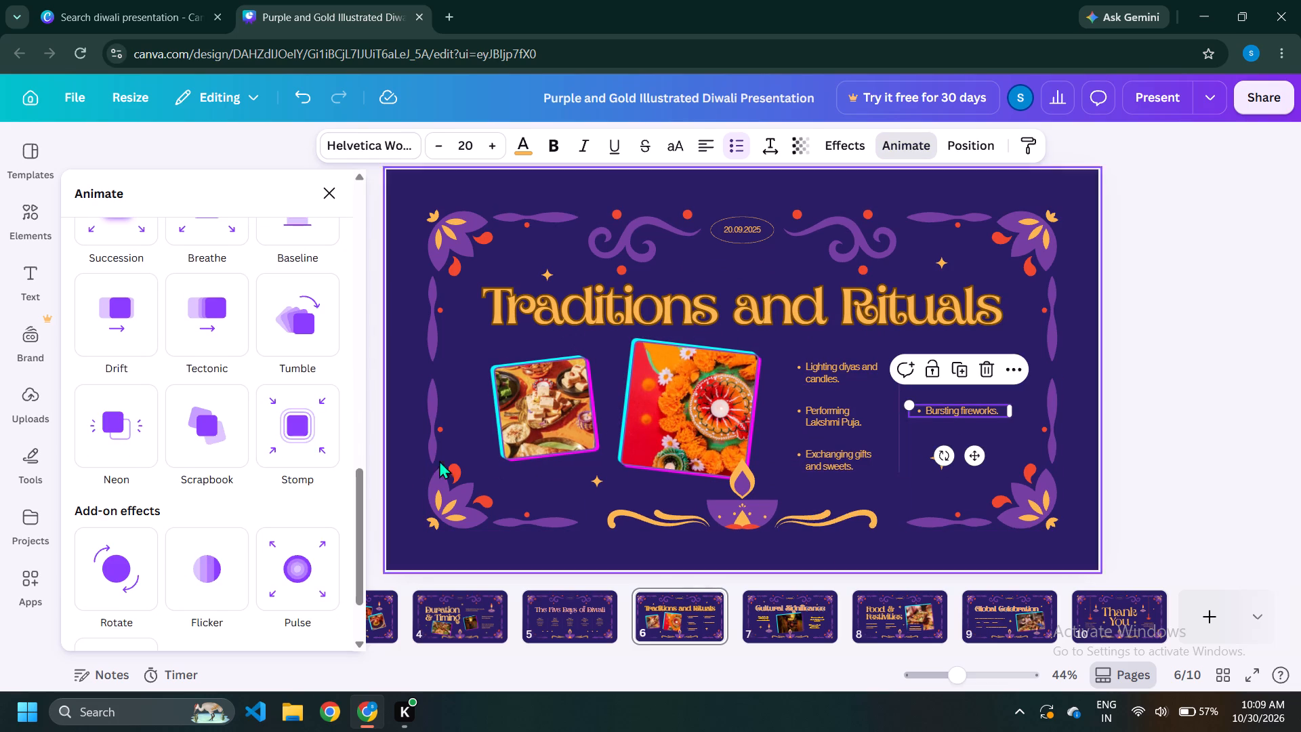
pyautogui.click(299, 343)
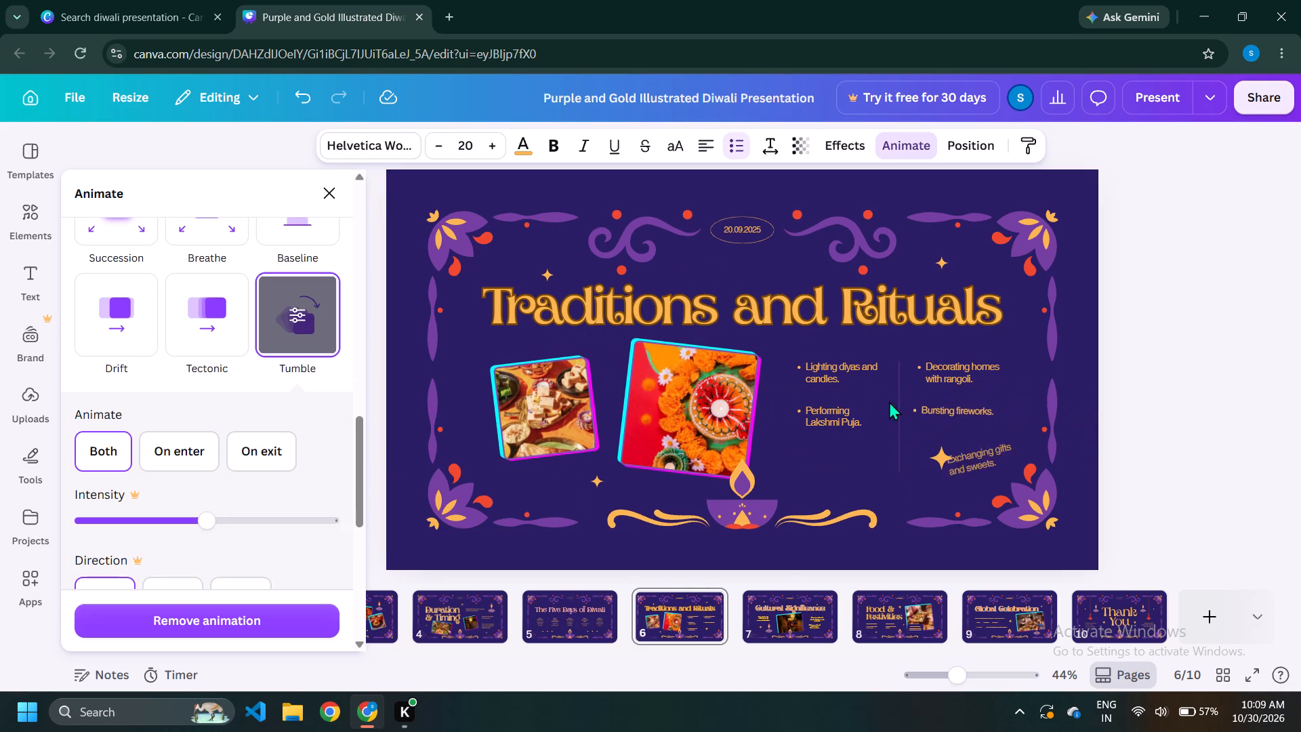
pyautogui.click(804, 415)
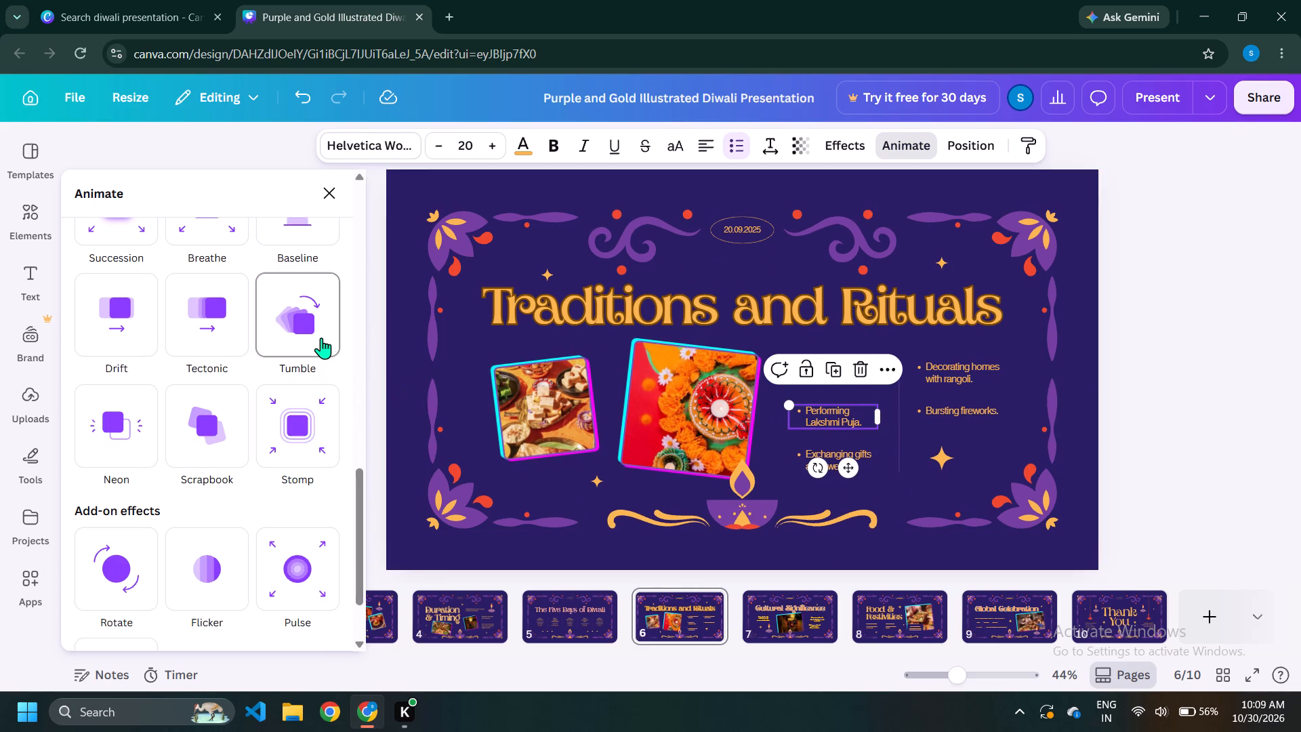
pyautogui.click(321, 338)
pyautogui.click(978, 369)
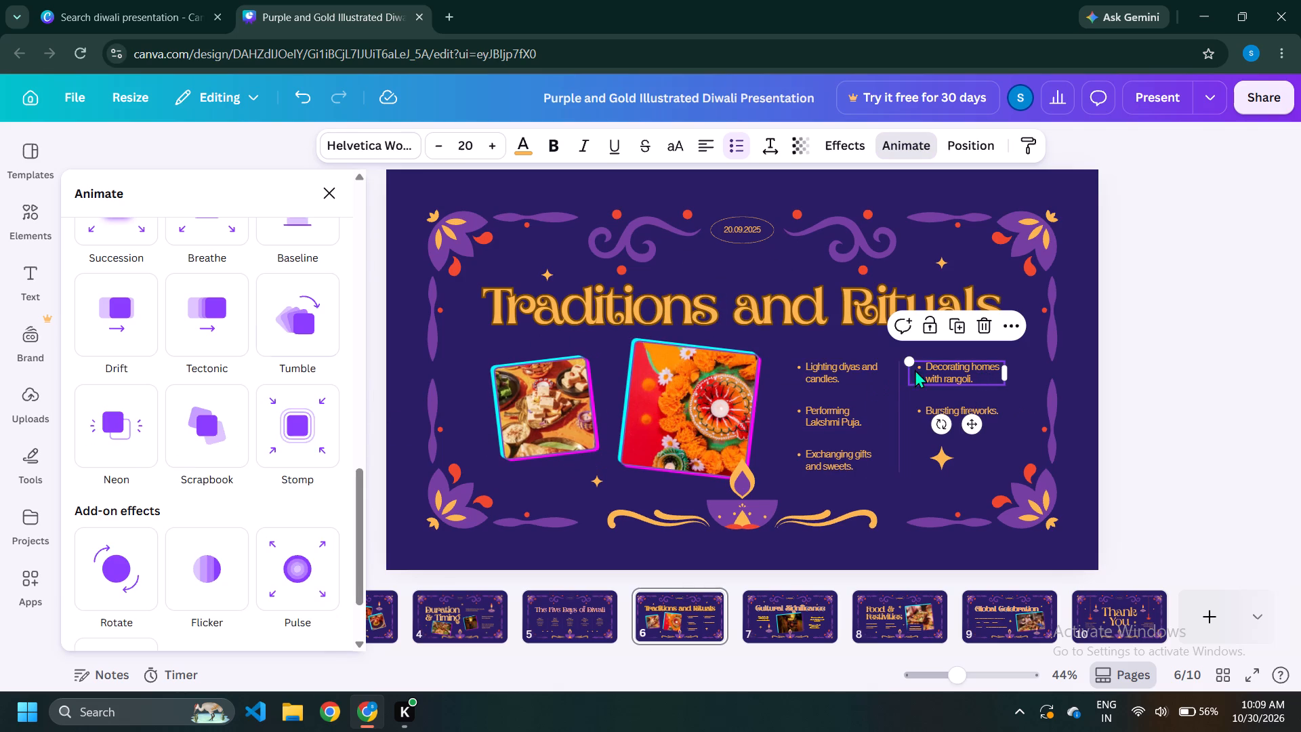
pyautogui.click(324, 329)
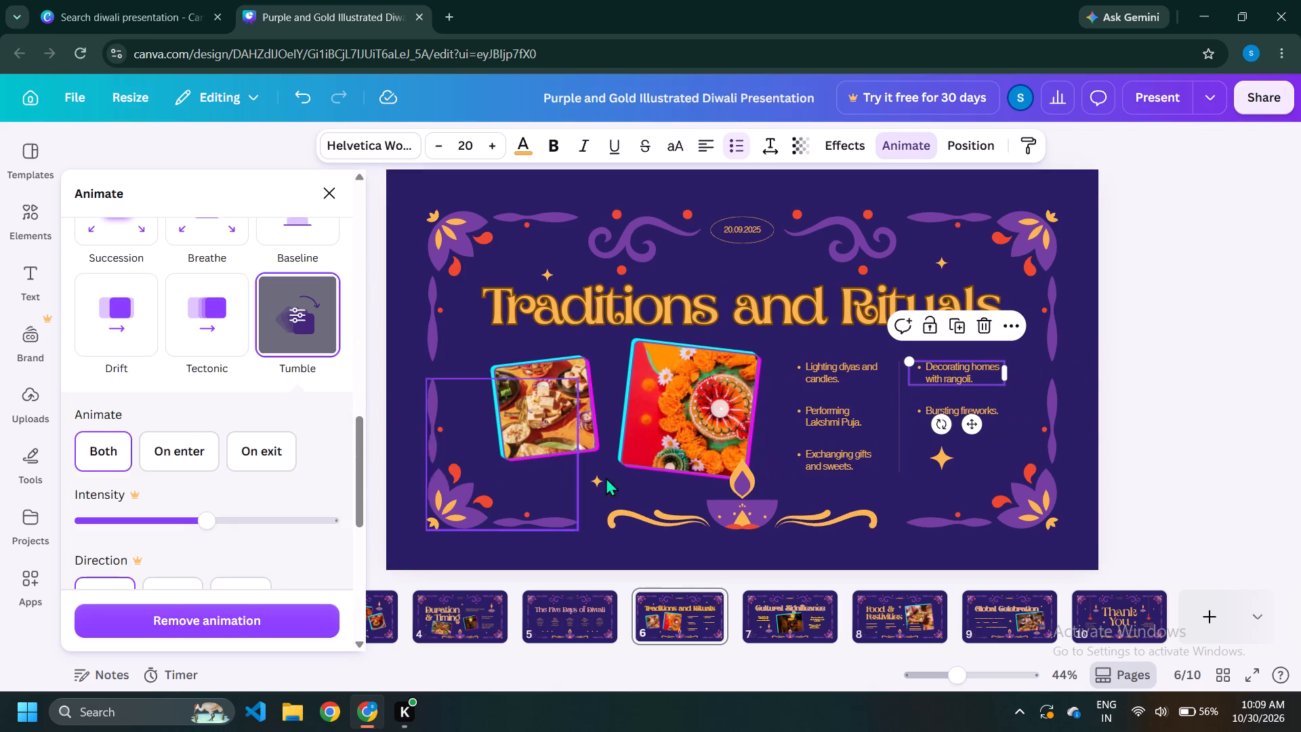
# Set the font size of the "Nepal" label on the "Global Celebration" page to 26.
pyautogui.click(779, 612)
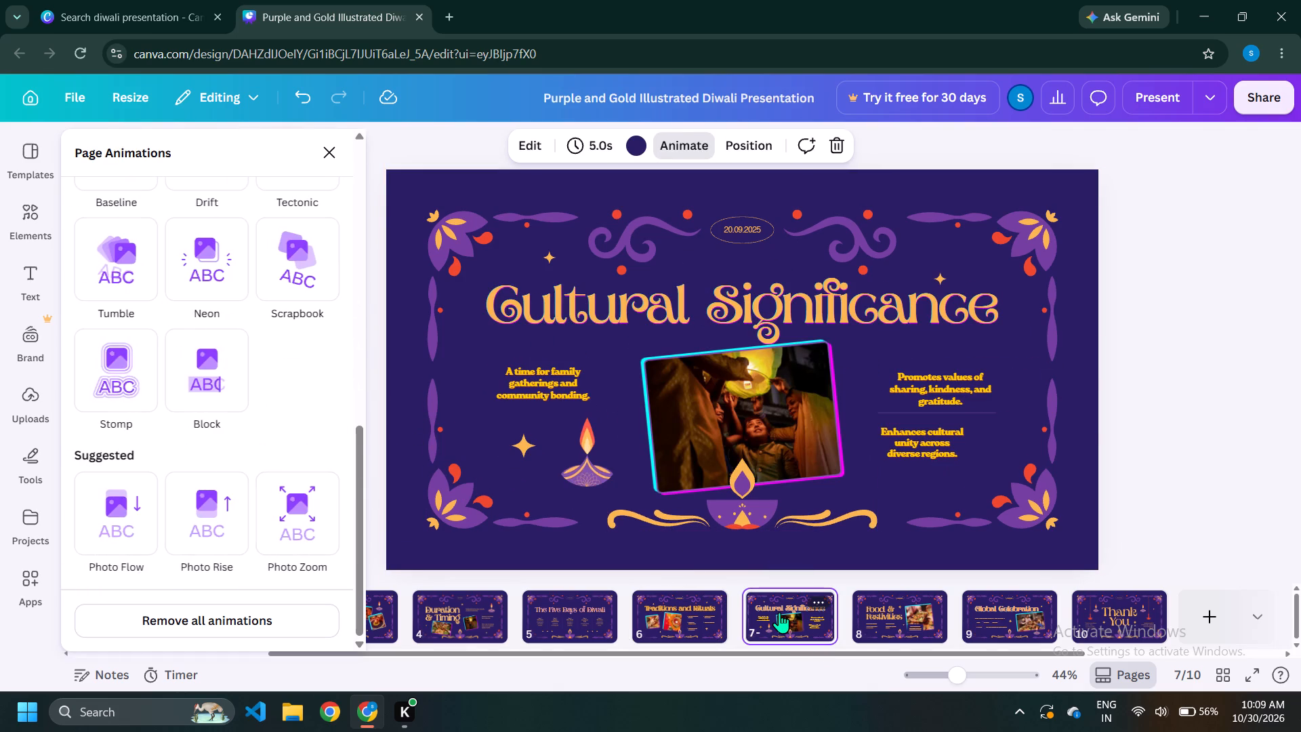
pyautogui.click(895, 596)
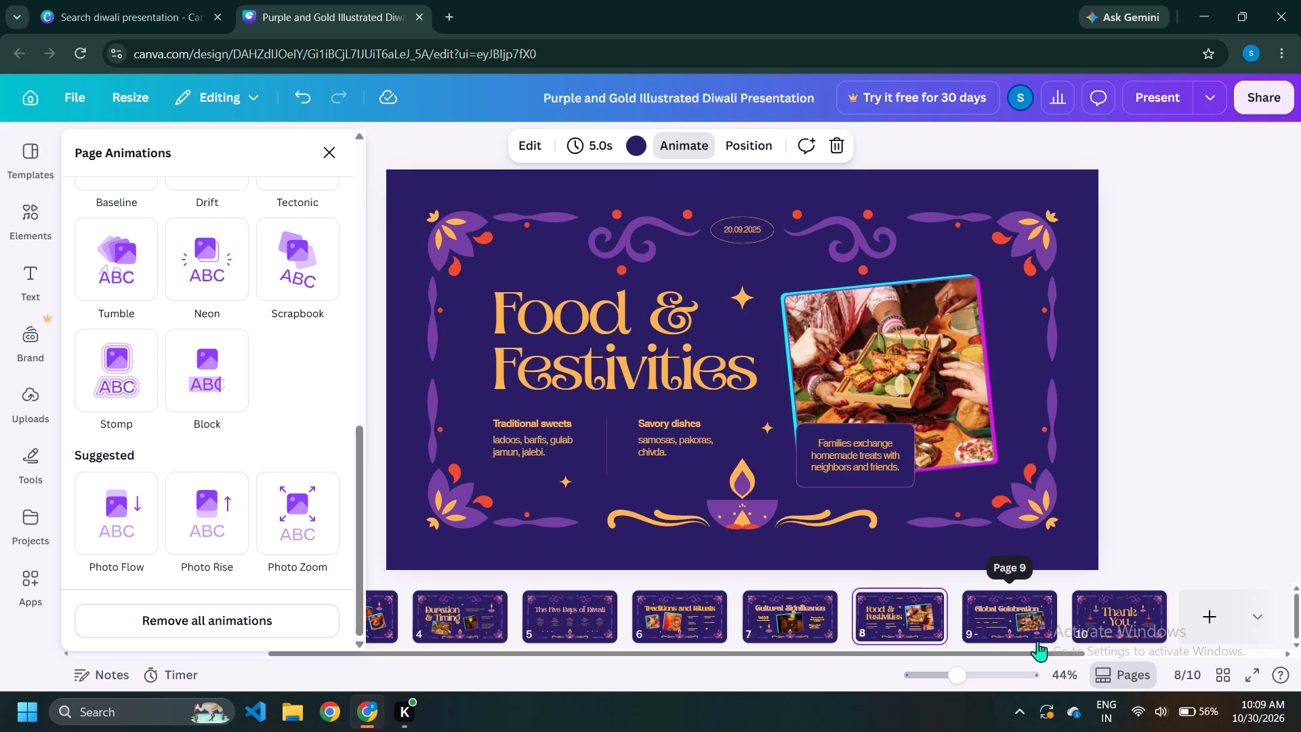
pyautogui.click(1004, 618)
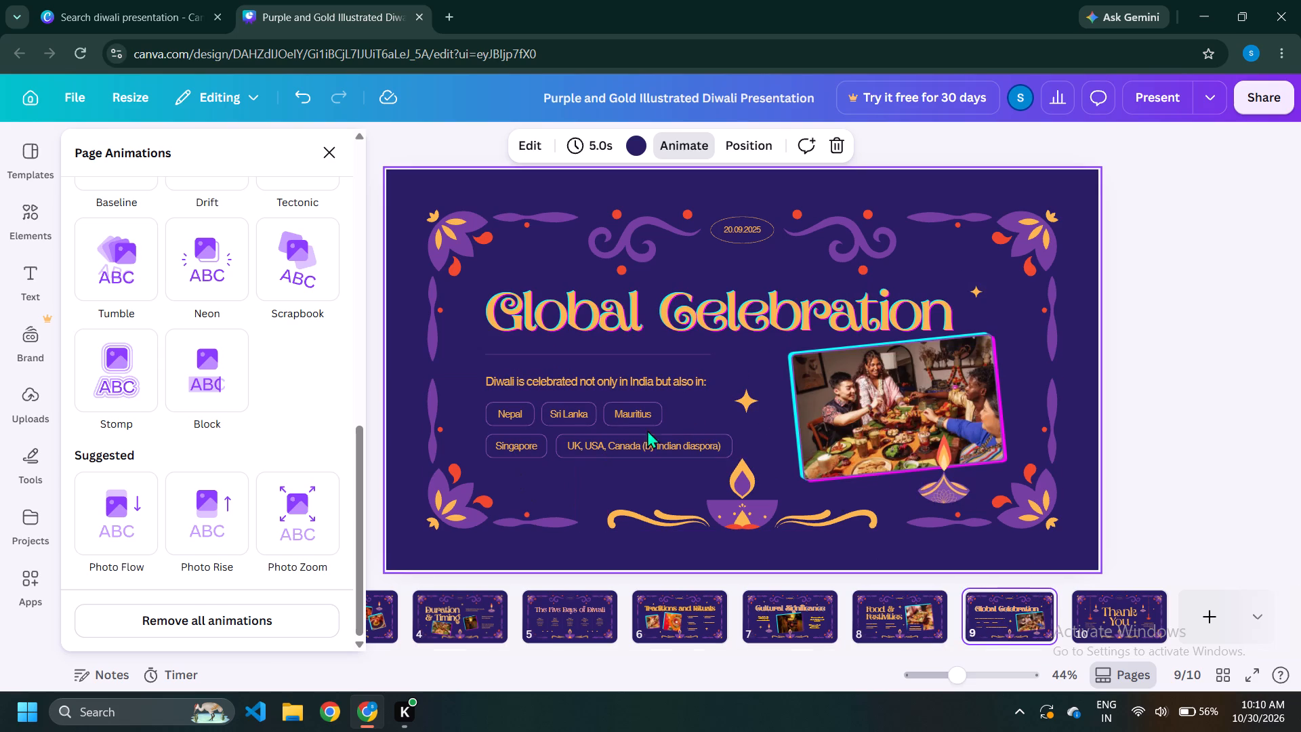
pyautogui.click(495, 411)
pyautogui.click(619, 468)
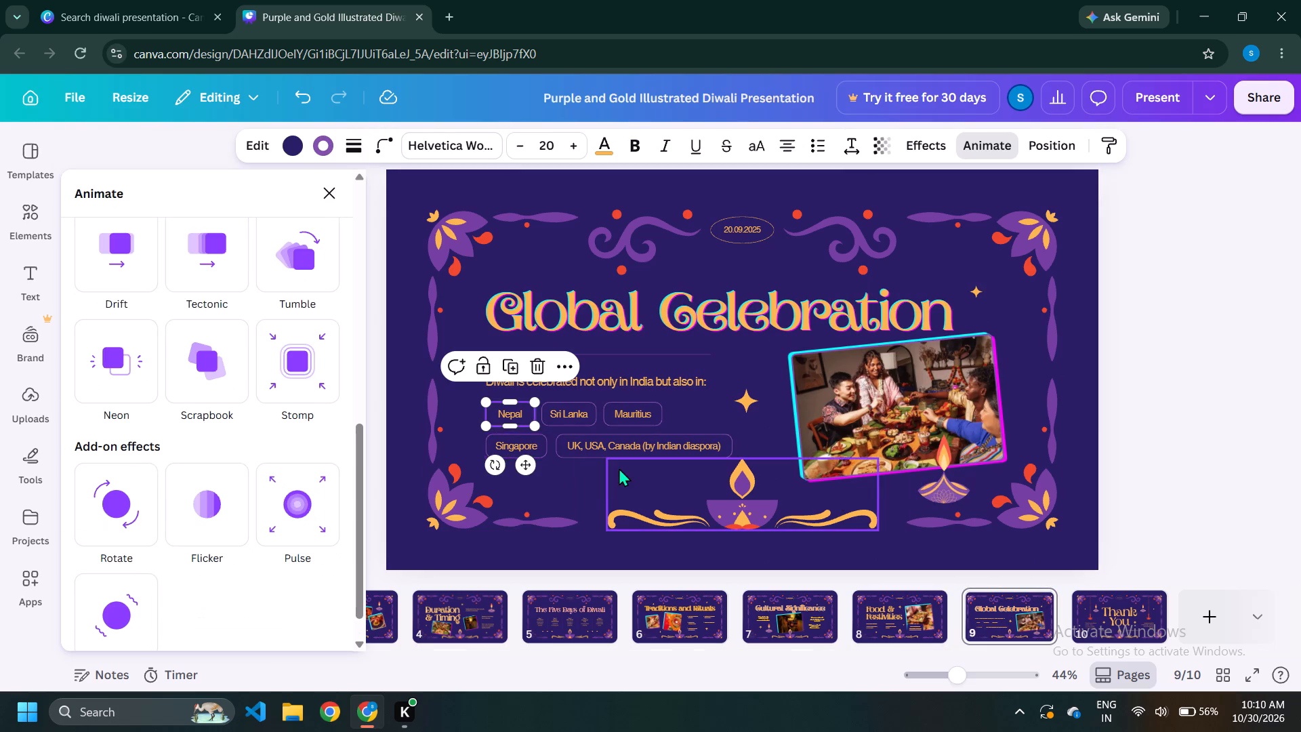
pyautogui.click(502, 399)
pyautogui.click(503, 413)
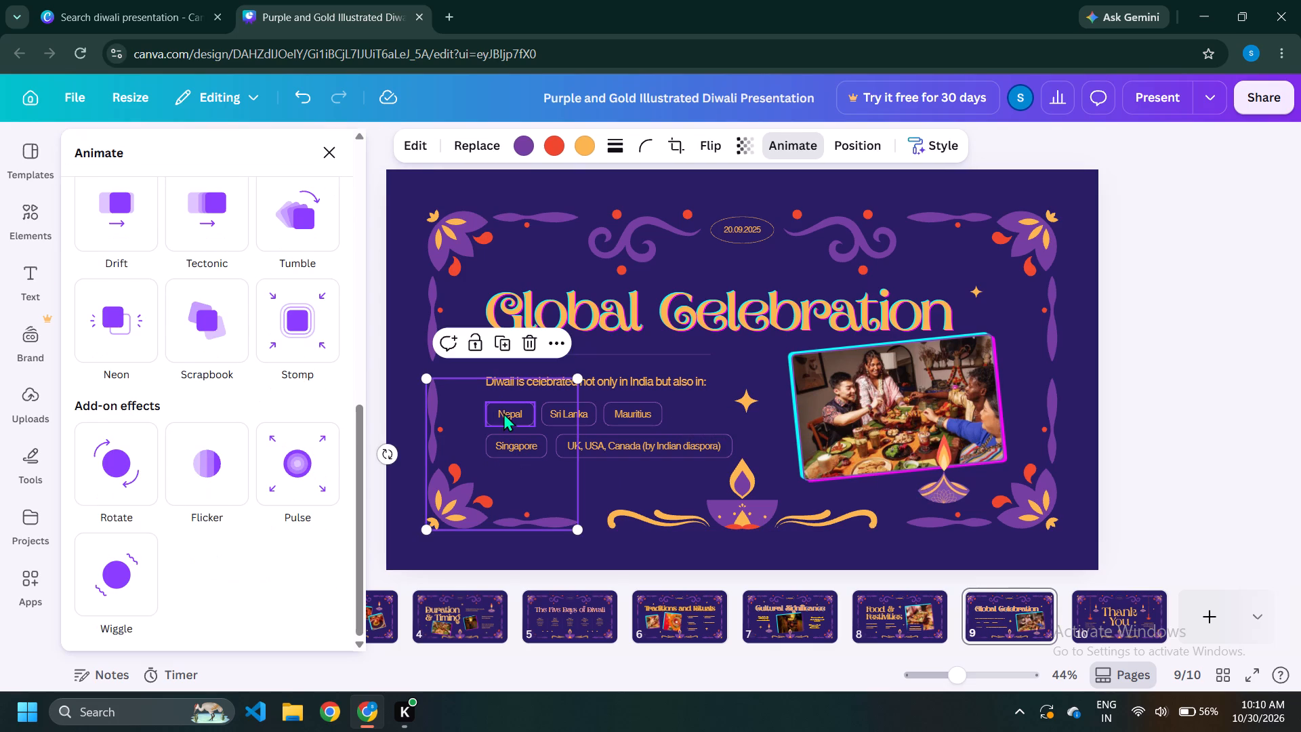
pyautogui.tripleClick(574, 150)
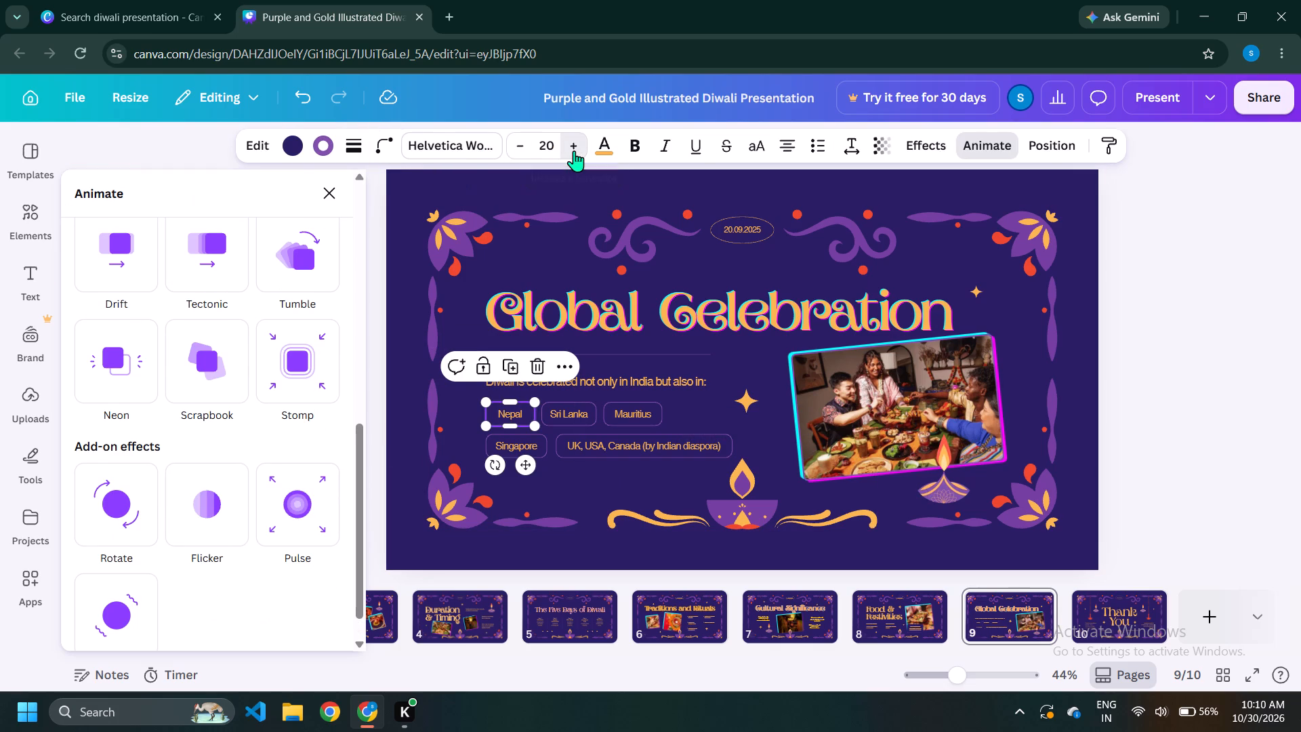
pyautogui.tripleClick(574, 150)
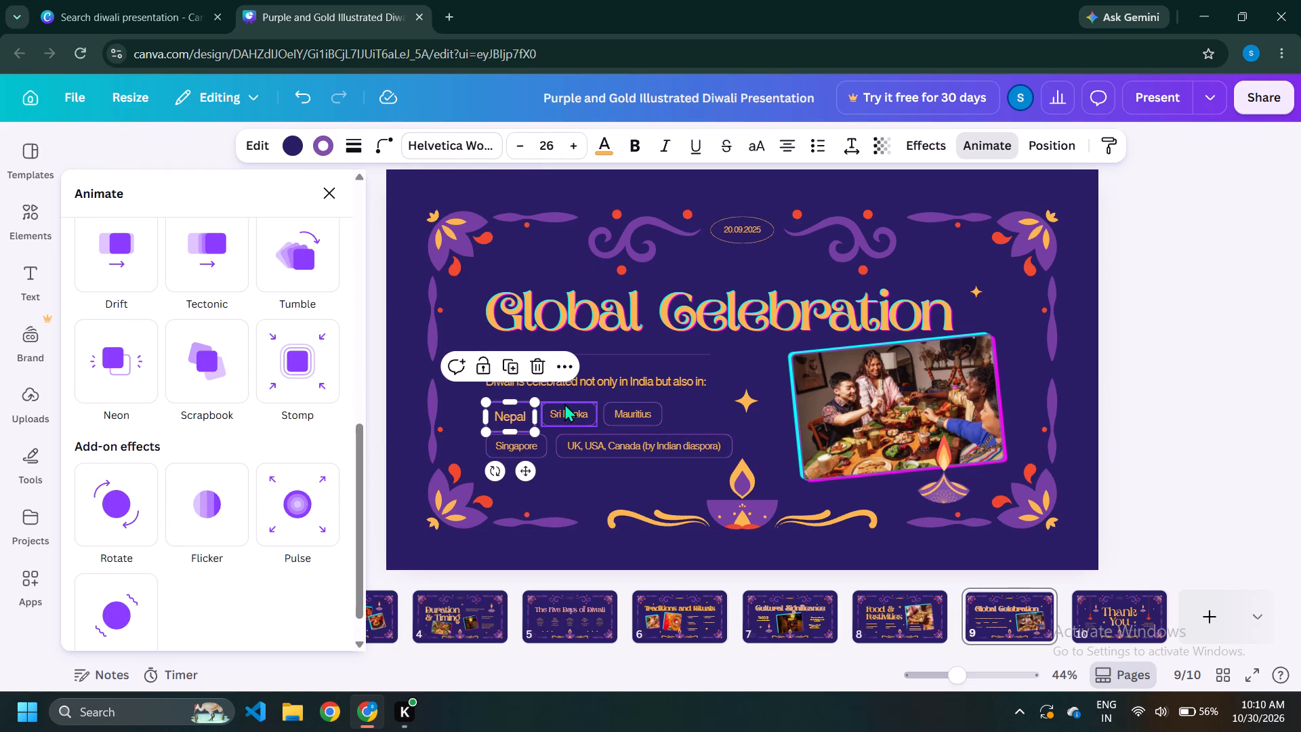
# Set the font size of the "Sri Lanka" and "Mauritius" labels to 26.
pyautogui.click(564, 403)
pyautogui.tripleClick(583, 148)
pyautogui.tripleClick(583, 148)
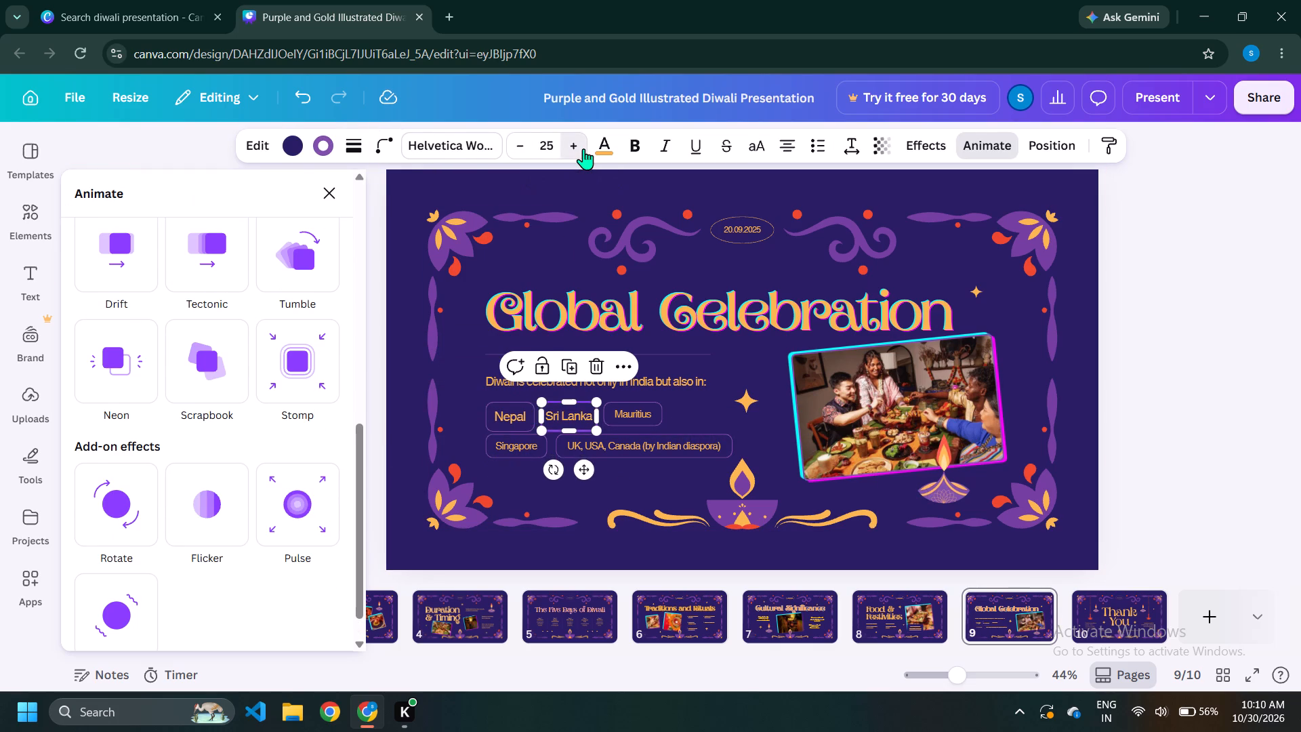
pyautogui.click(625, 406)
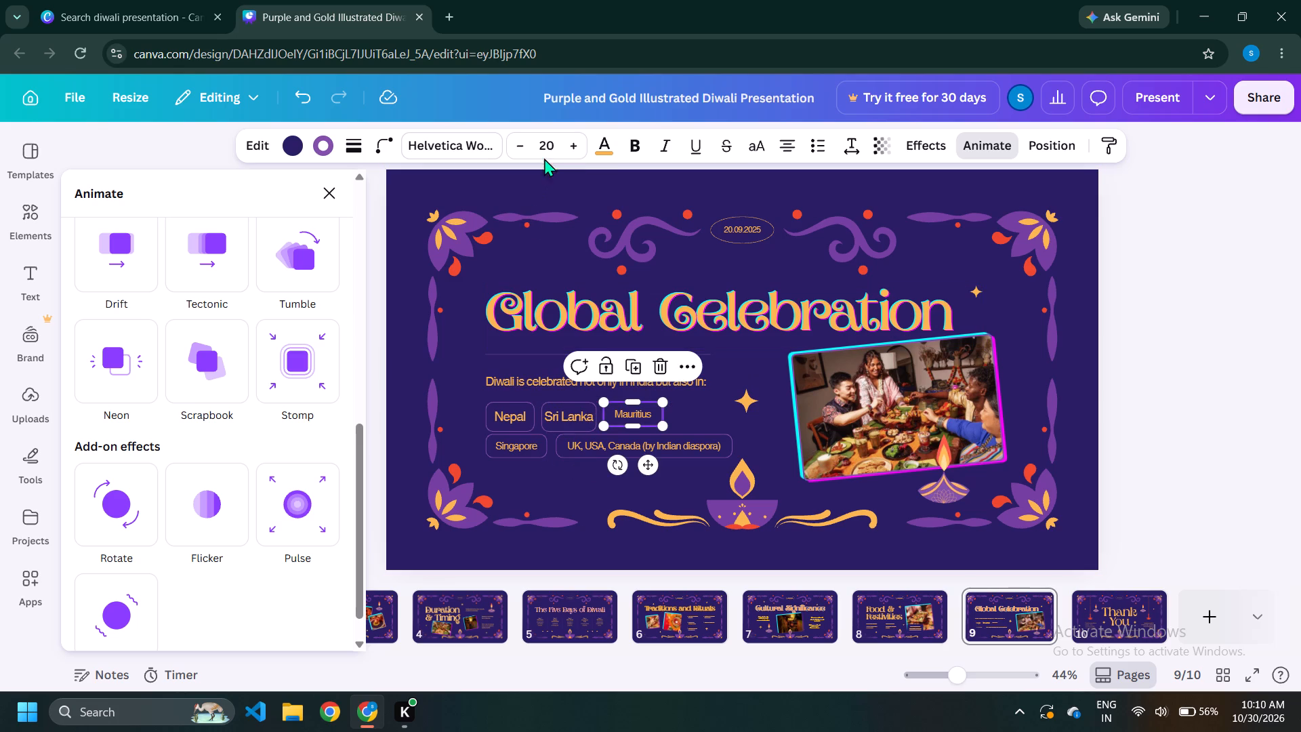
pyautogui.tripleClick(581, 144)
pyautogui.click(581, 144)
pyautogui.click(581, 144)
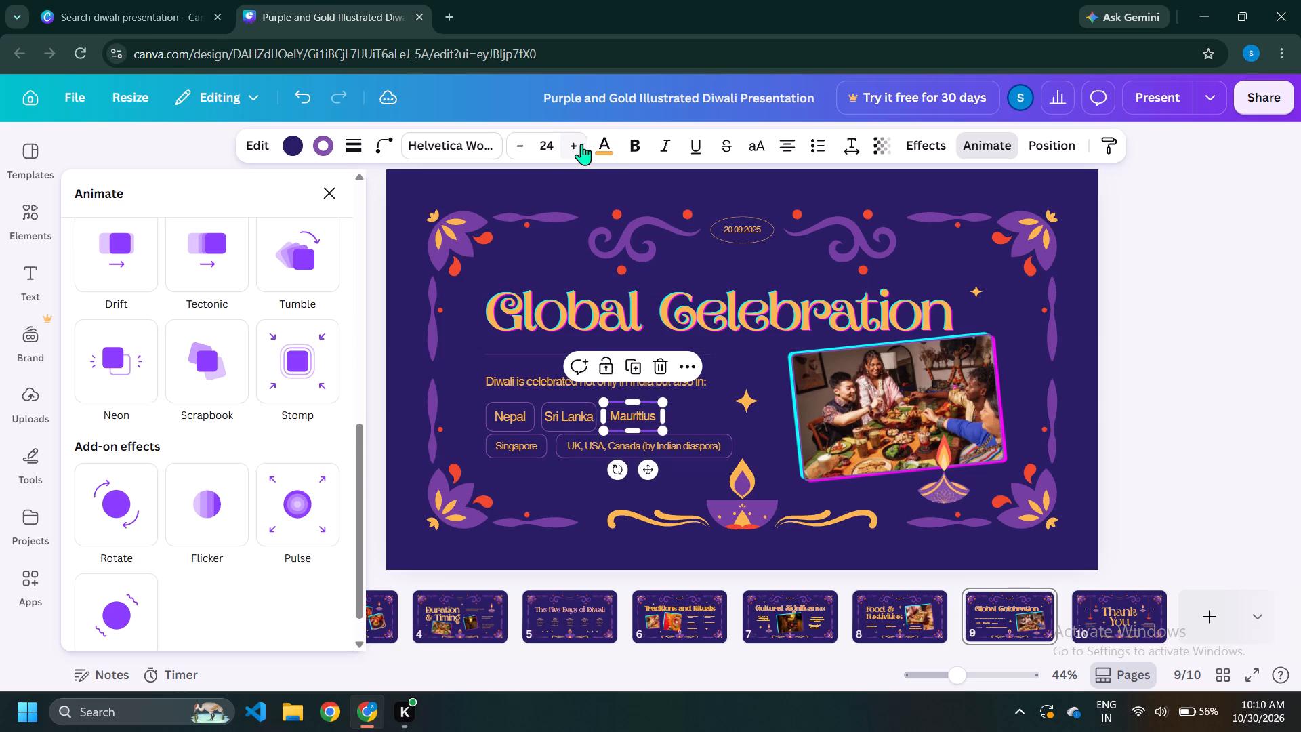
pyautogui.click(581, 144)
# Set the font size of the "Singapore" and "UK, USA, Canada (by Indian diaspora)" labels to 26.
pyautogui.click(493, 448)
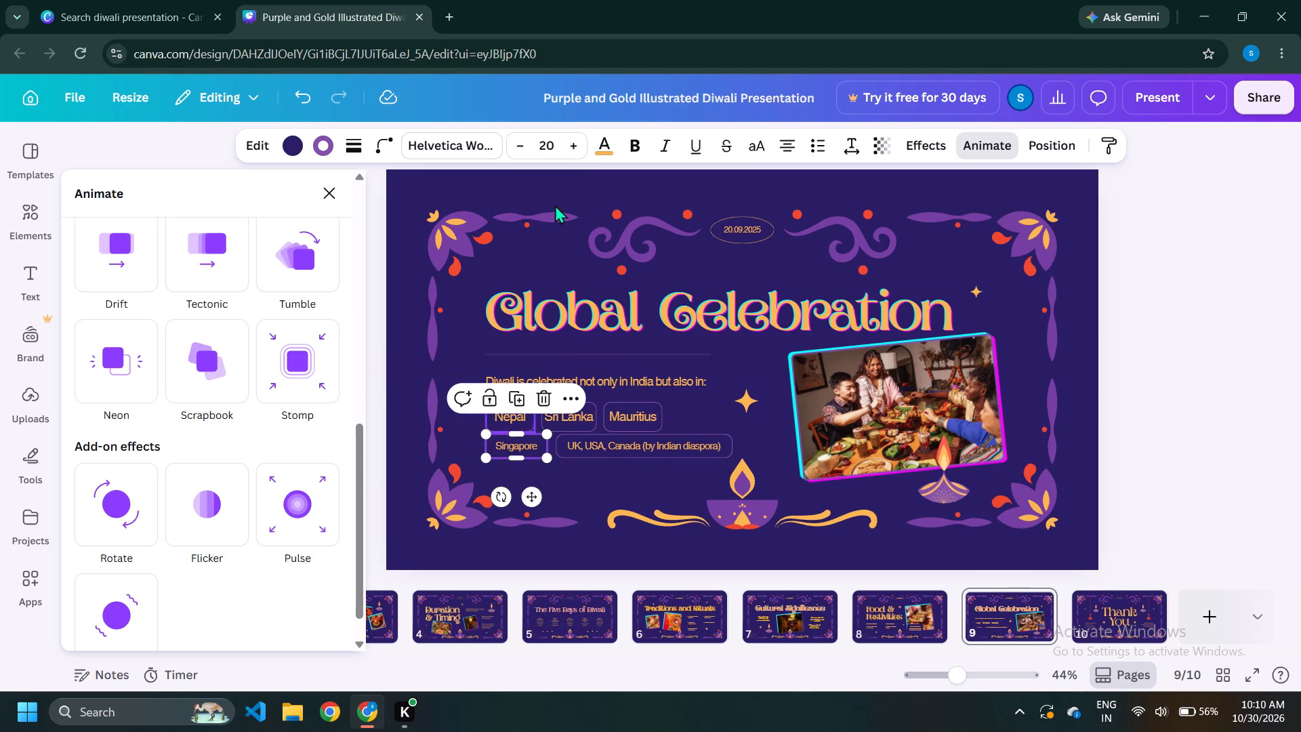
pyautogui.tripleClick(575, 146)
pyautogui.doubleClick(575, 146)
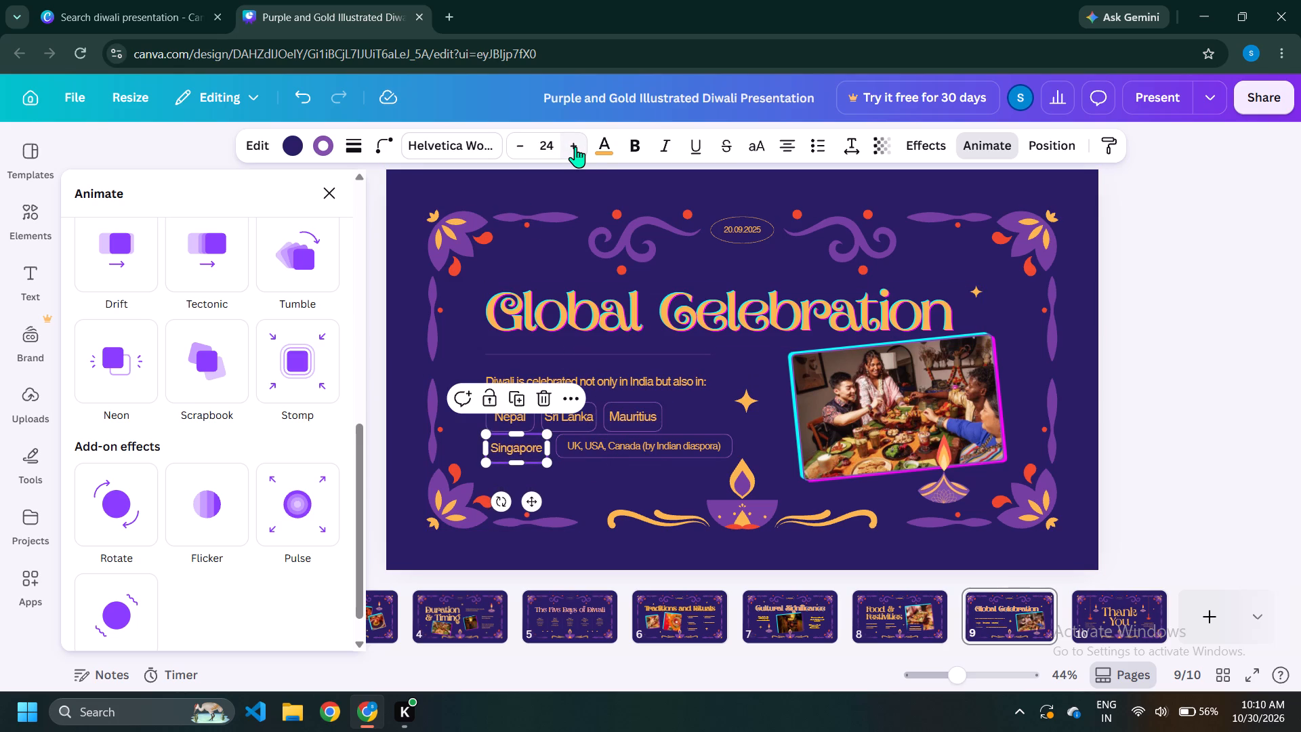
pyautogui.click(575, 146)
pyautogui.click(609, 455)
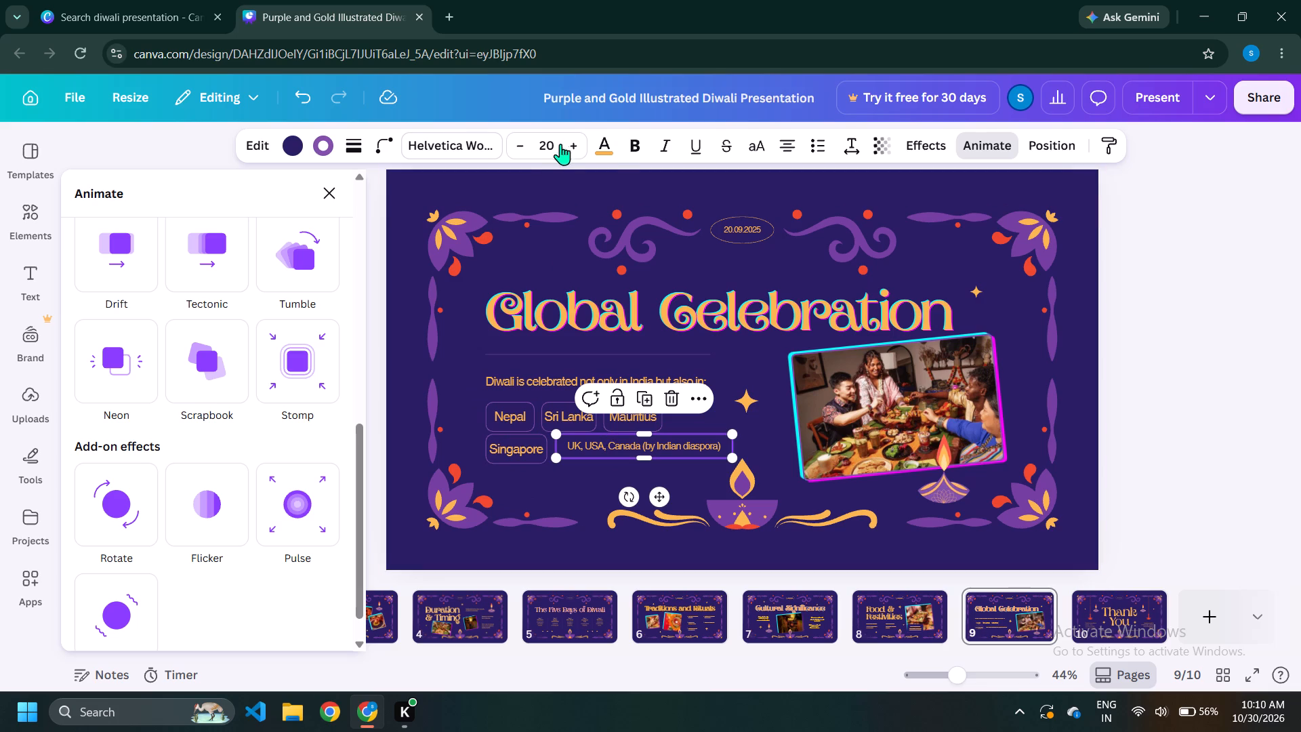
pyautogui.tripleClick(569, 144)
pyautogui.doubleClick(569, 144)
pyautogui.click(569, 144)
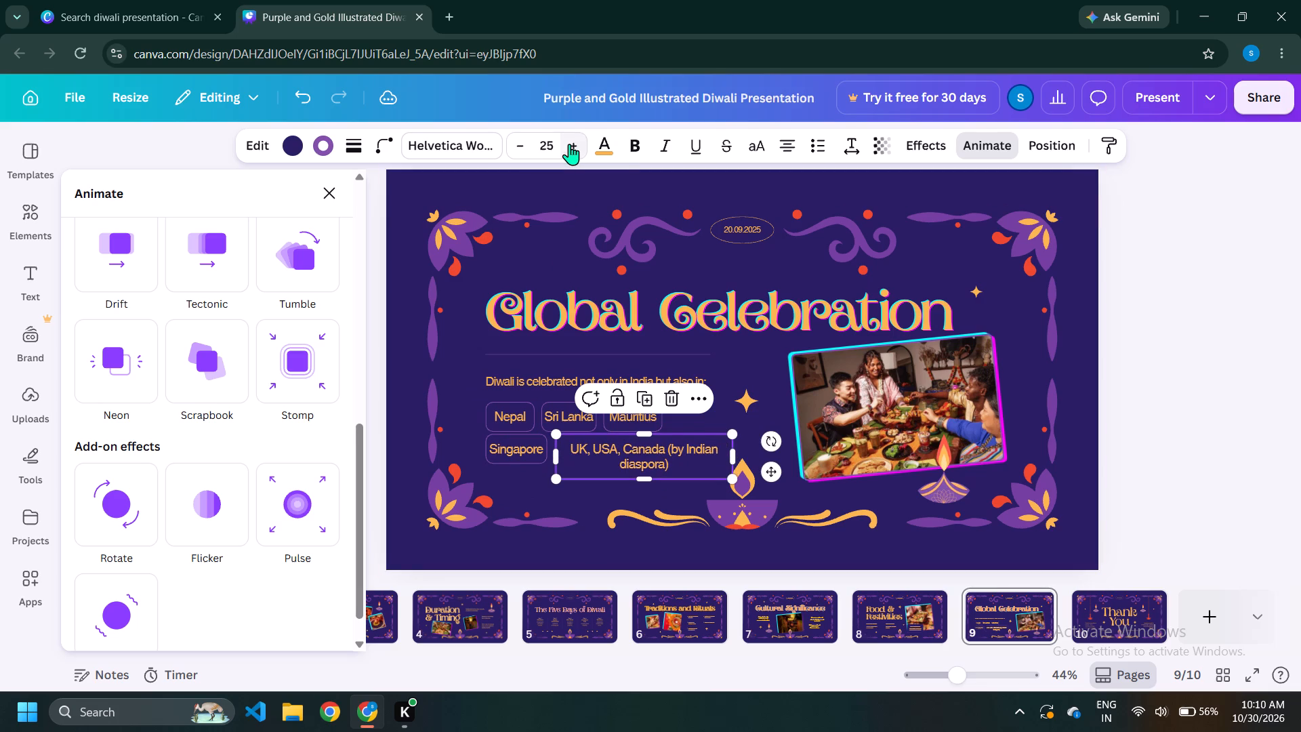
pyautogui.click(1258, 283)
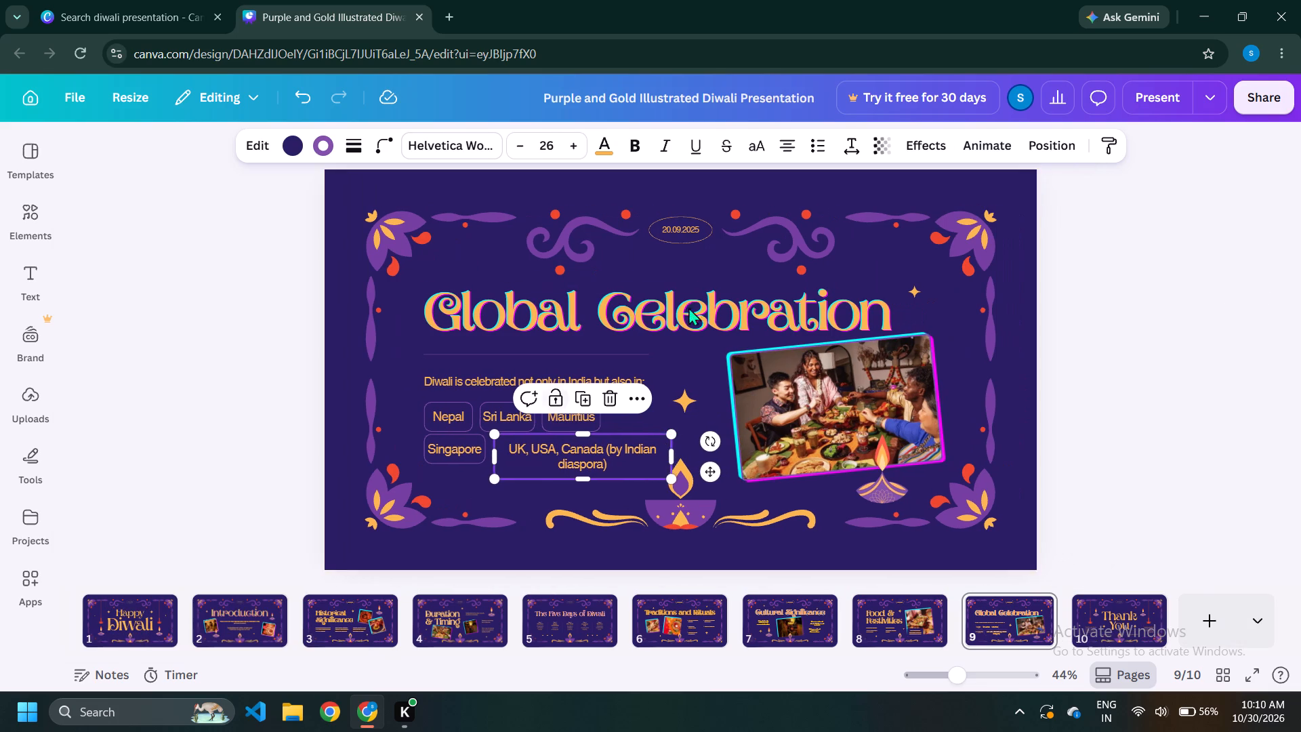
pyautogui.click(801, 252)
pyautogui.click(590, 466)
# Enlarge the "Diwali is celebrated not only in India but also in:" sentence slightly, keeping it on a single line.
pyautogui.click(476, 384)
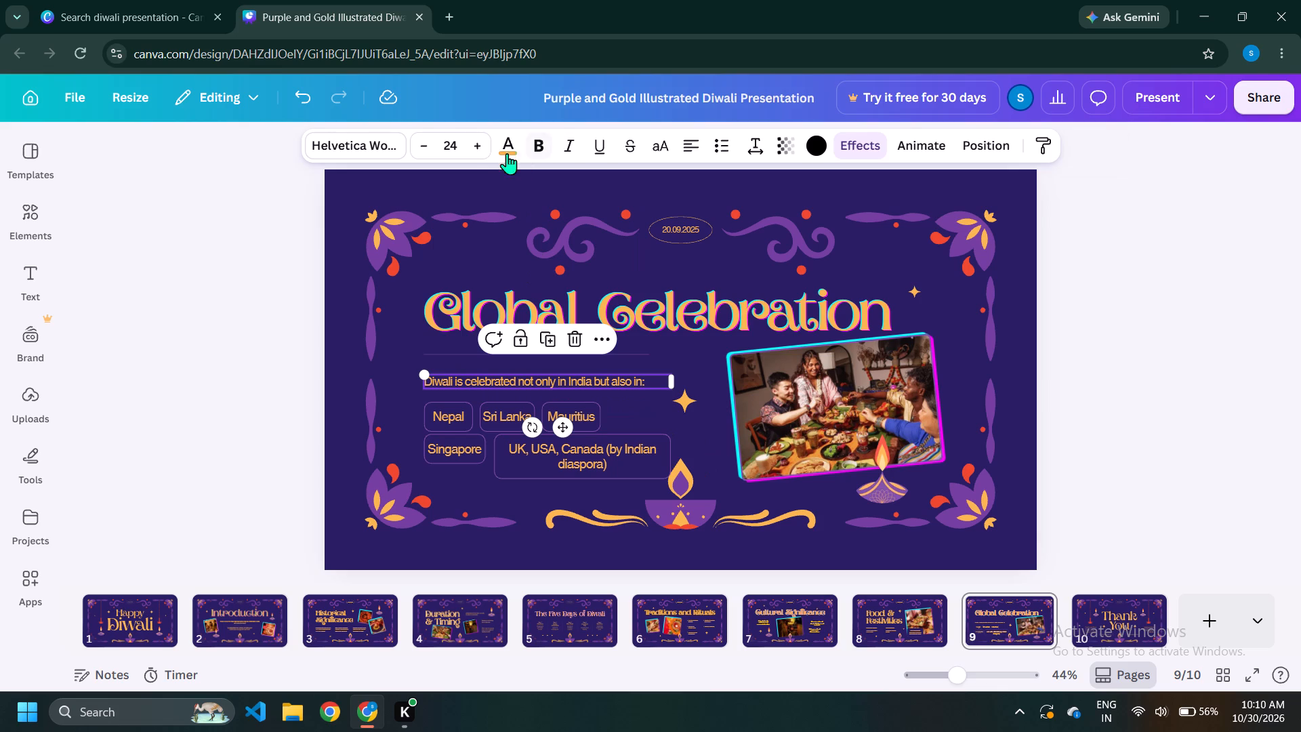
pyautogui.tripleClick(482, 149)
pyautogui.doubleClick(482, 149)
pyautogui.click(482, 149)
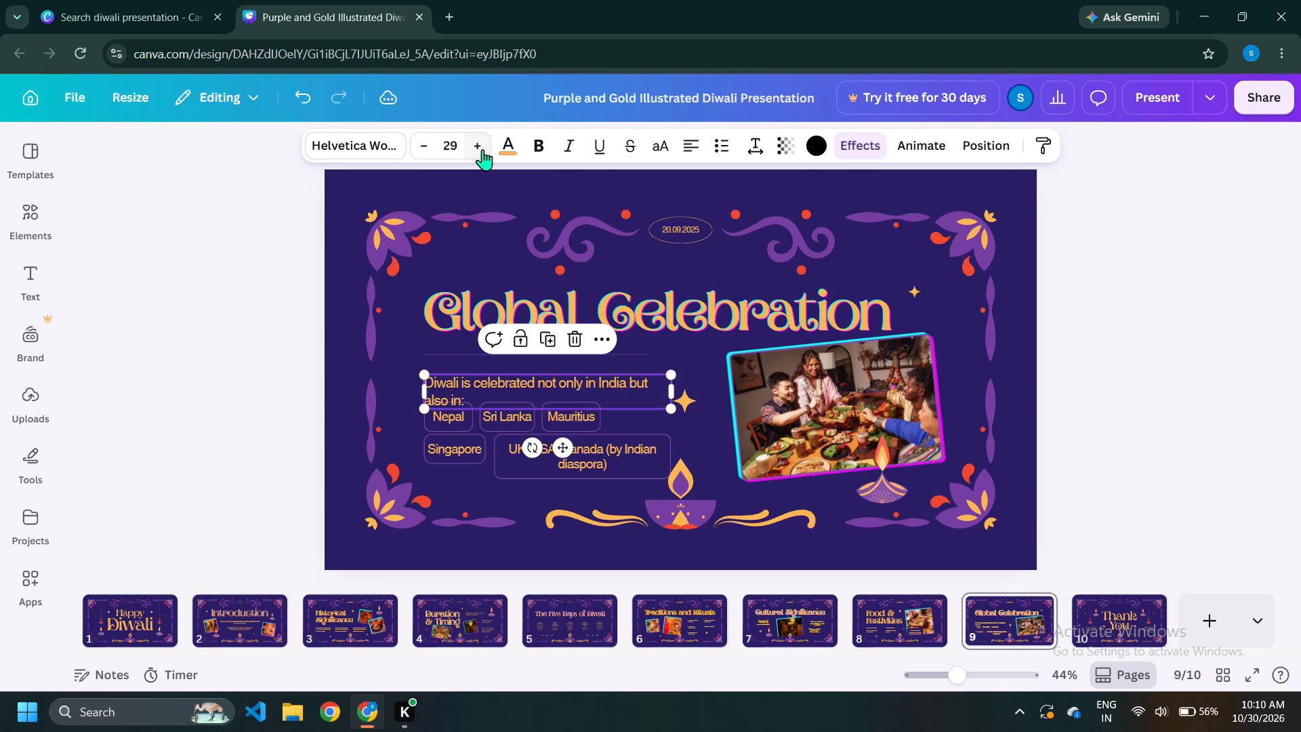
pyautogui.doubleClick(426, 150)
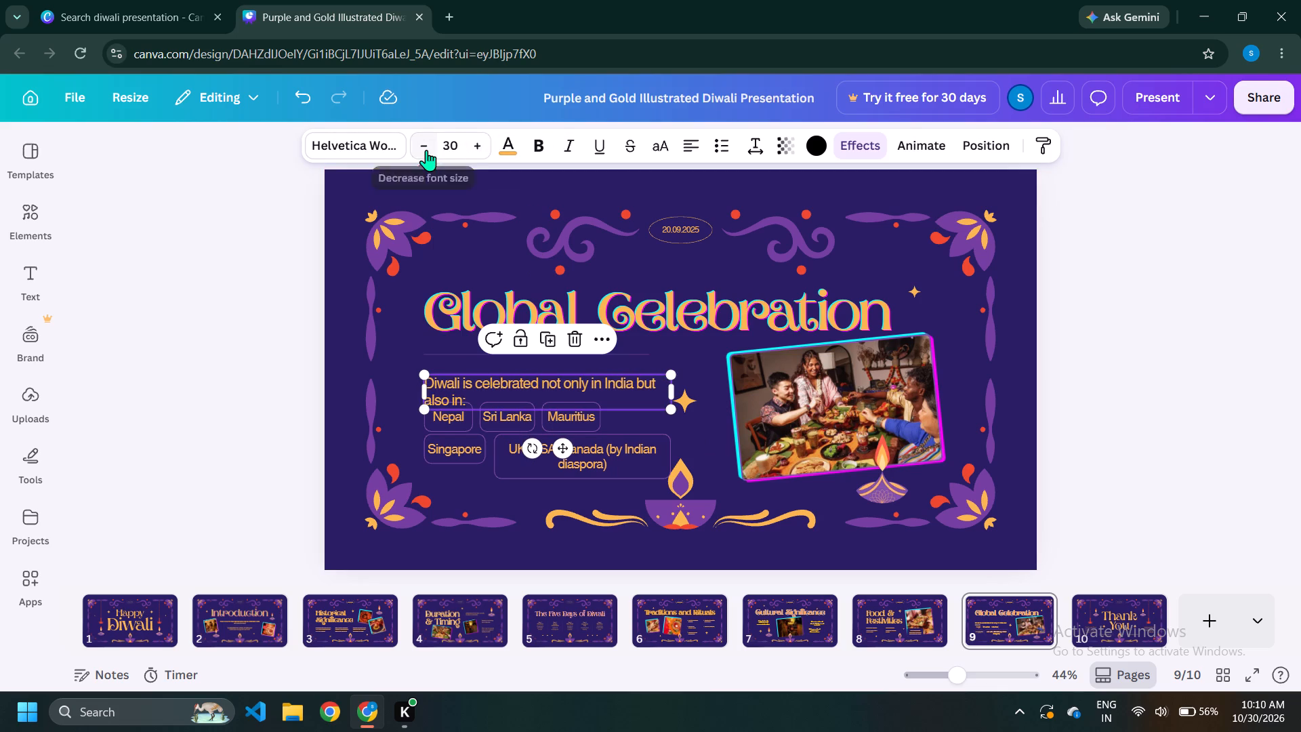
pyautogui.click(426, 150)
pyautogui.click(426, 150)
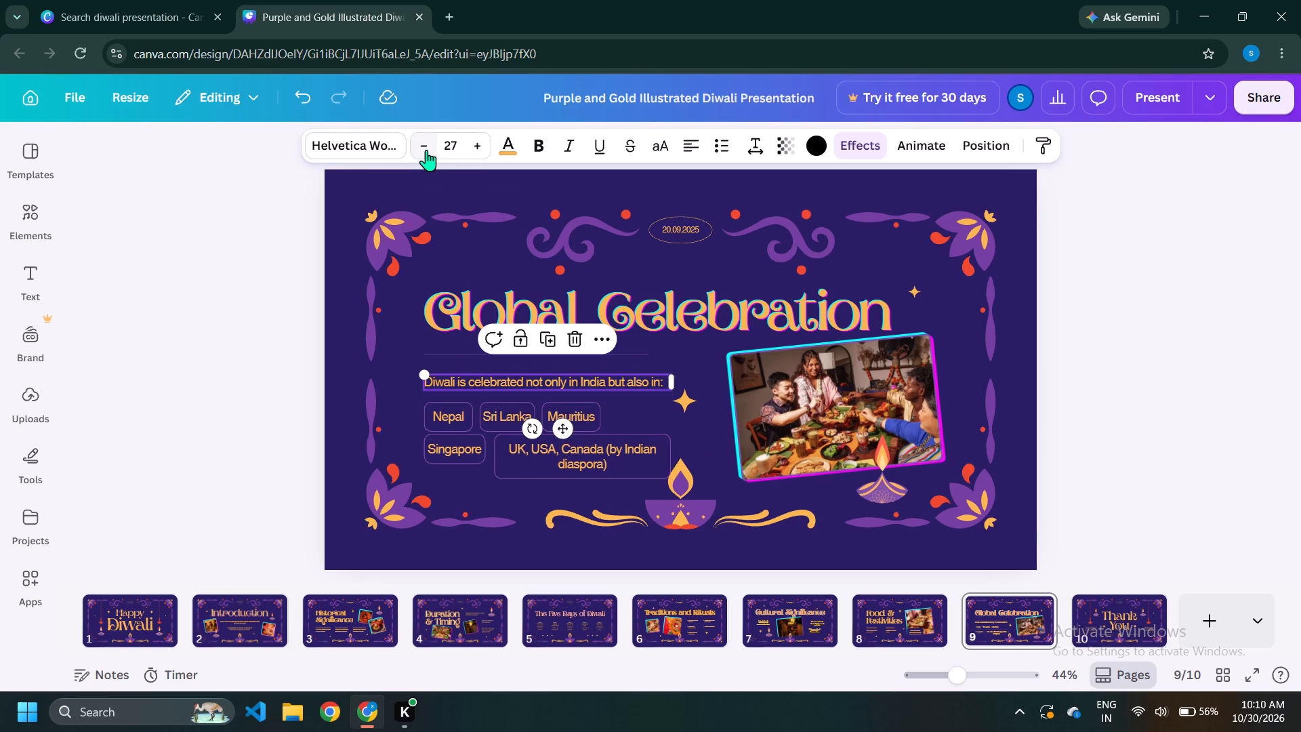
pyautogui.click(1180, 399)
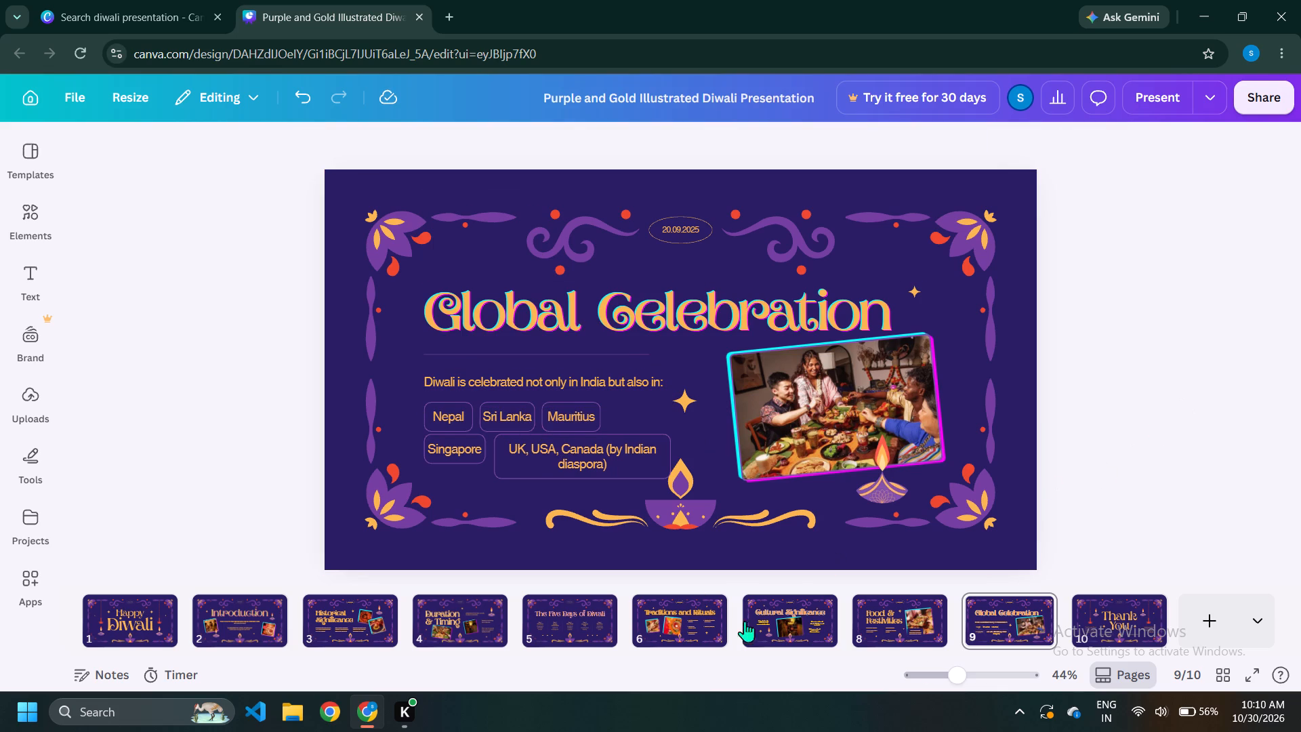
# Preview the closing "Thank You" page in full-screen presentation mode, and return to the editor.
pyautogui.click(1125, 623)
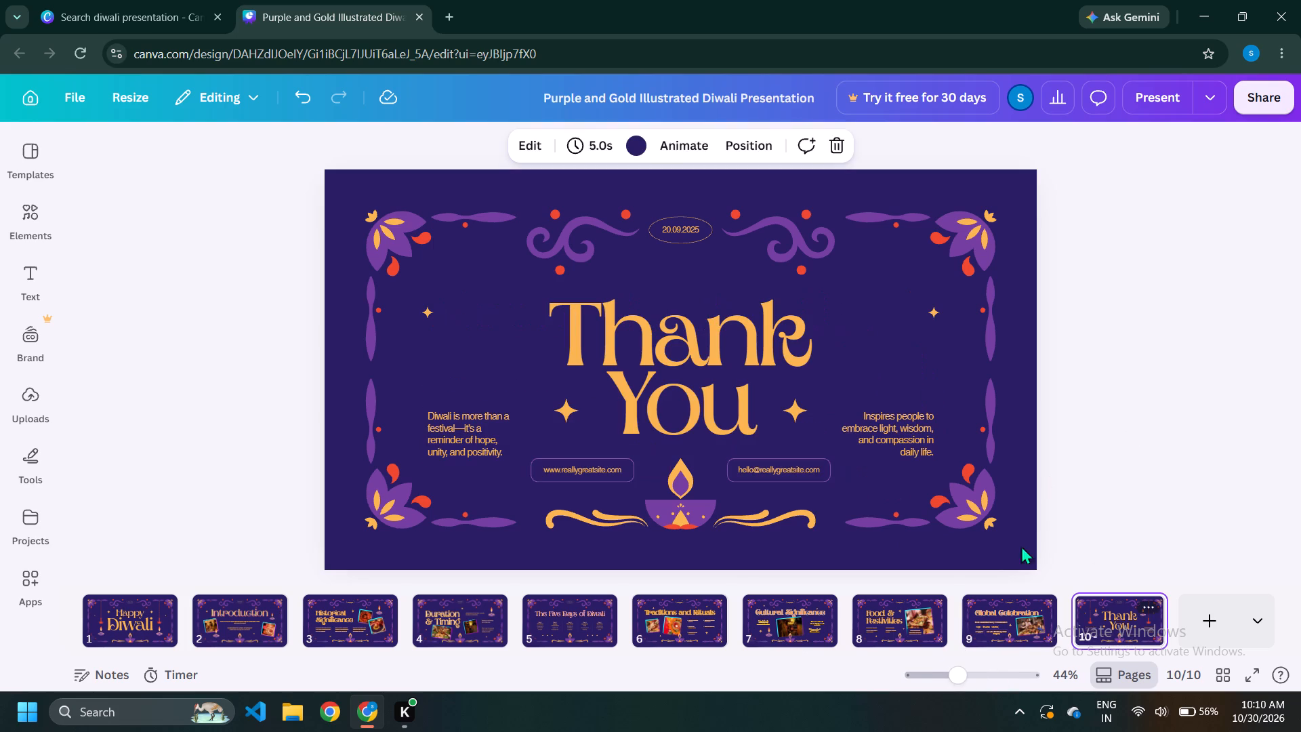
pyautogui.click(1155, 93)
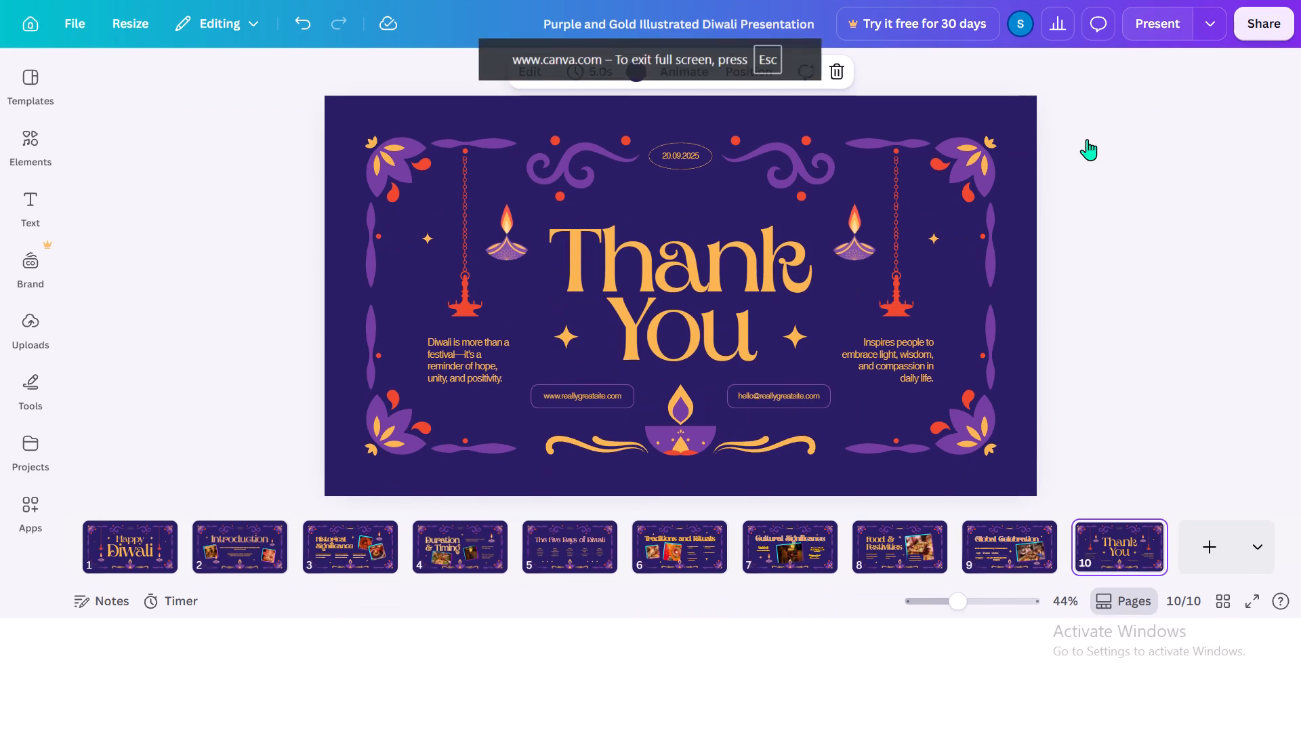
pyautogui.press('space')
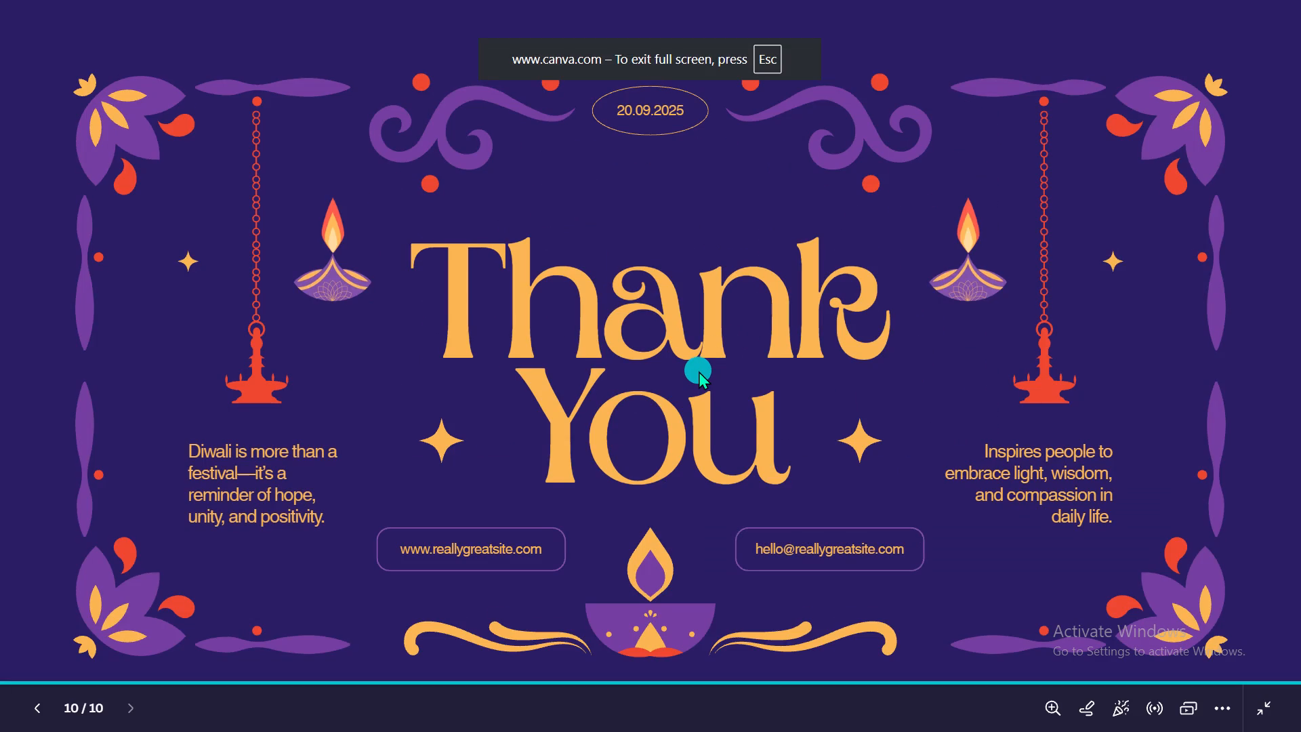
pyautogui.press('space')
pyautogui.click(699, 371)
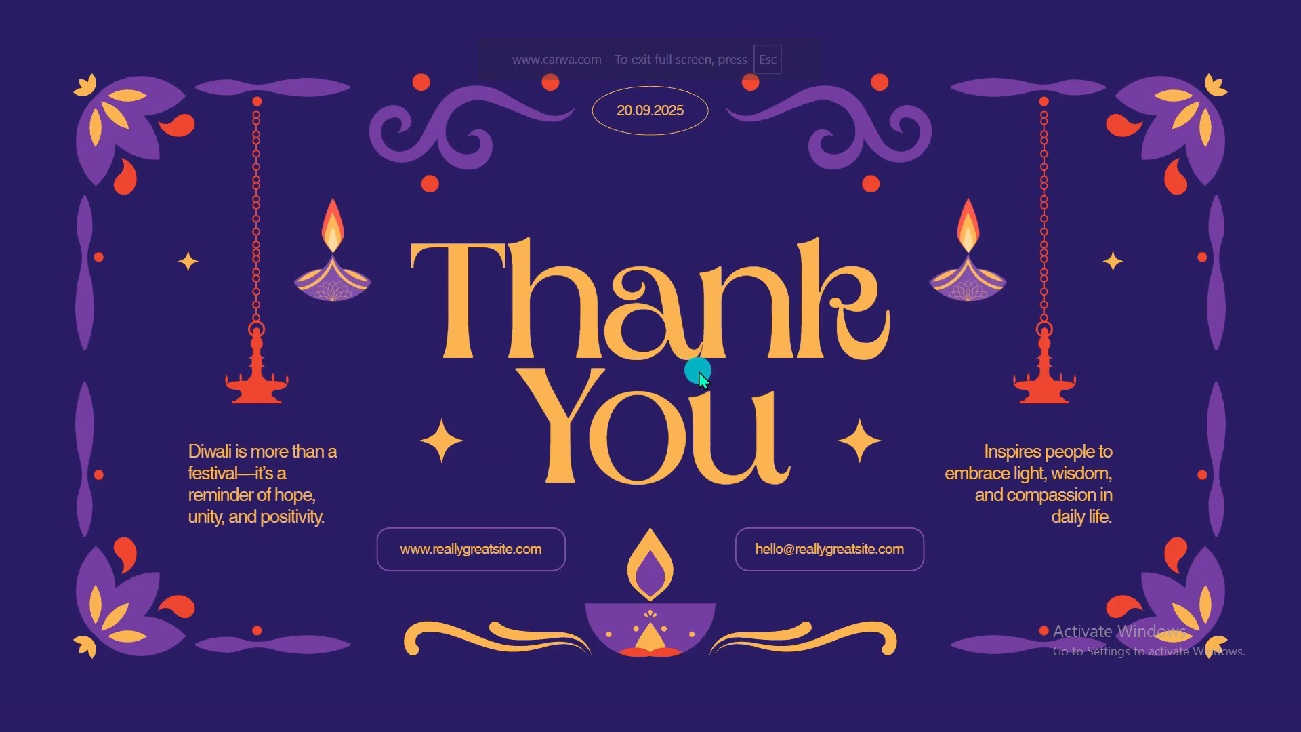
pyautogui.press('Escape')
# Download all pages of the Diwali presentation as a PPTX file.
pyautogui.scroll(2, 858, 350)
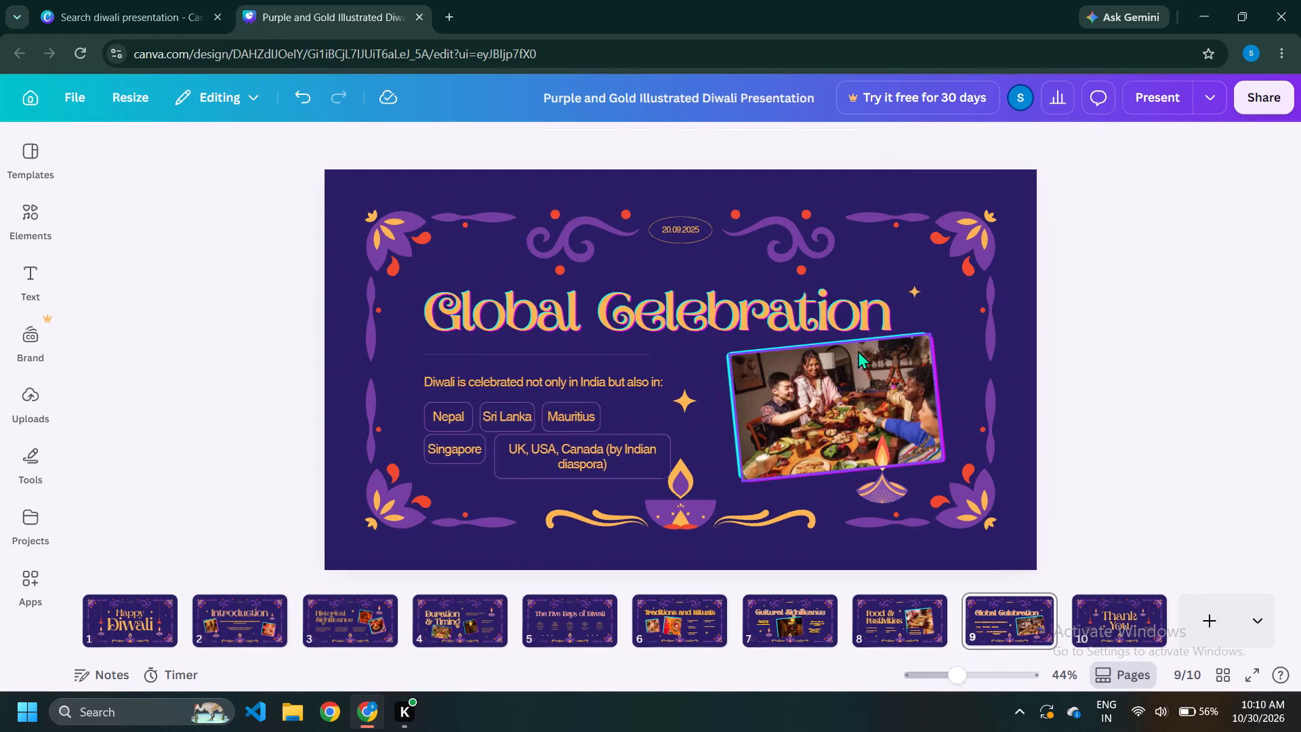
pyautogui.scroll(2, 858, 350)
pyautogui.scroll(-2, 576, 556)
pyautogui.click(147, 608)
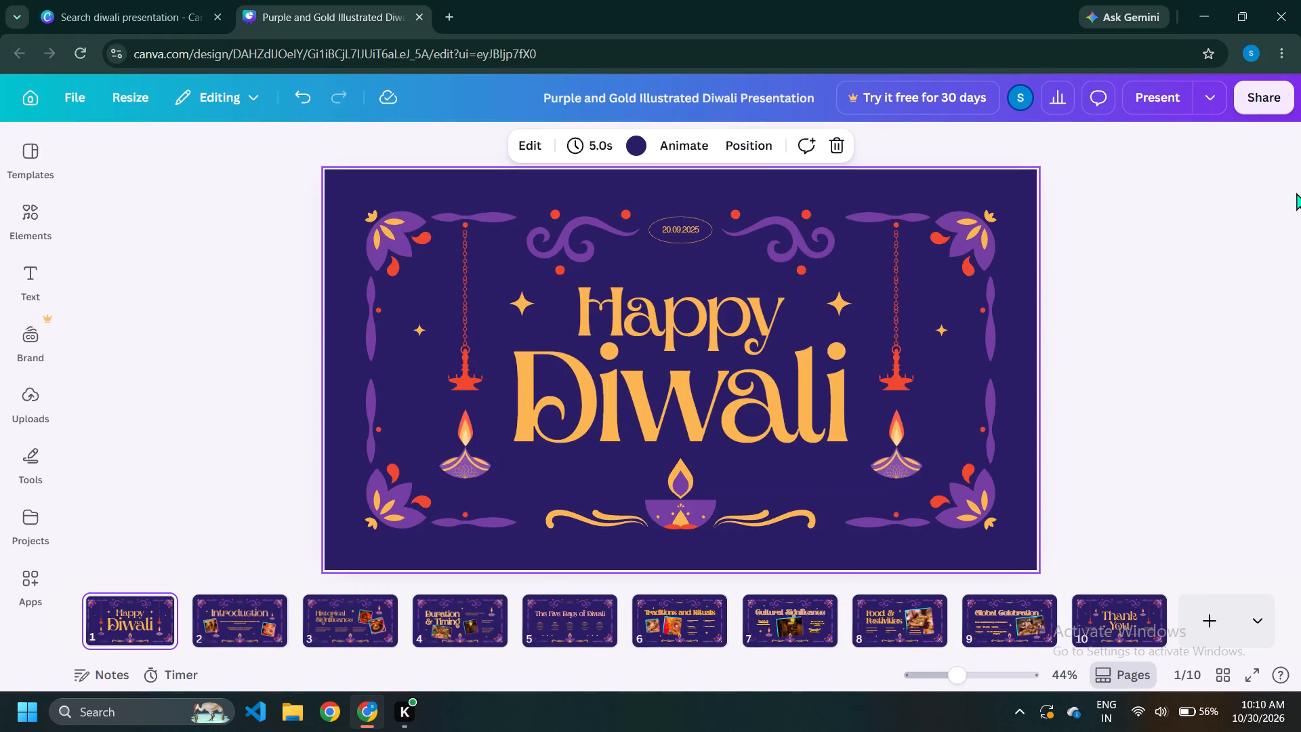
pyautogui.click(1268, 109)
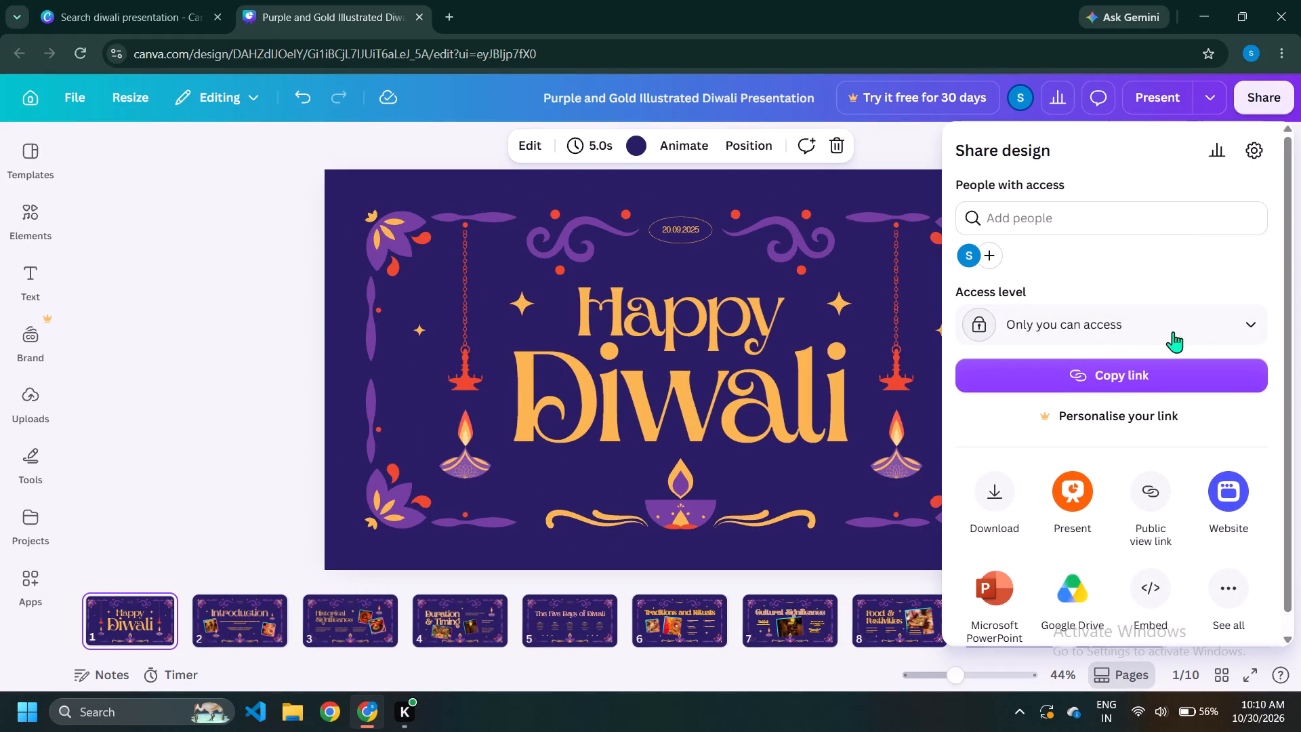
pyautogui.click(994, 491)
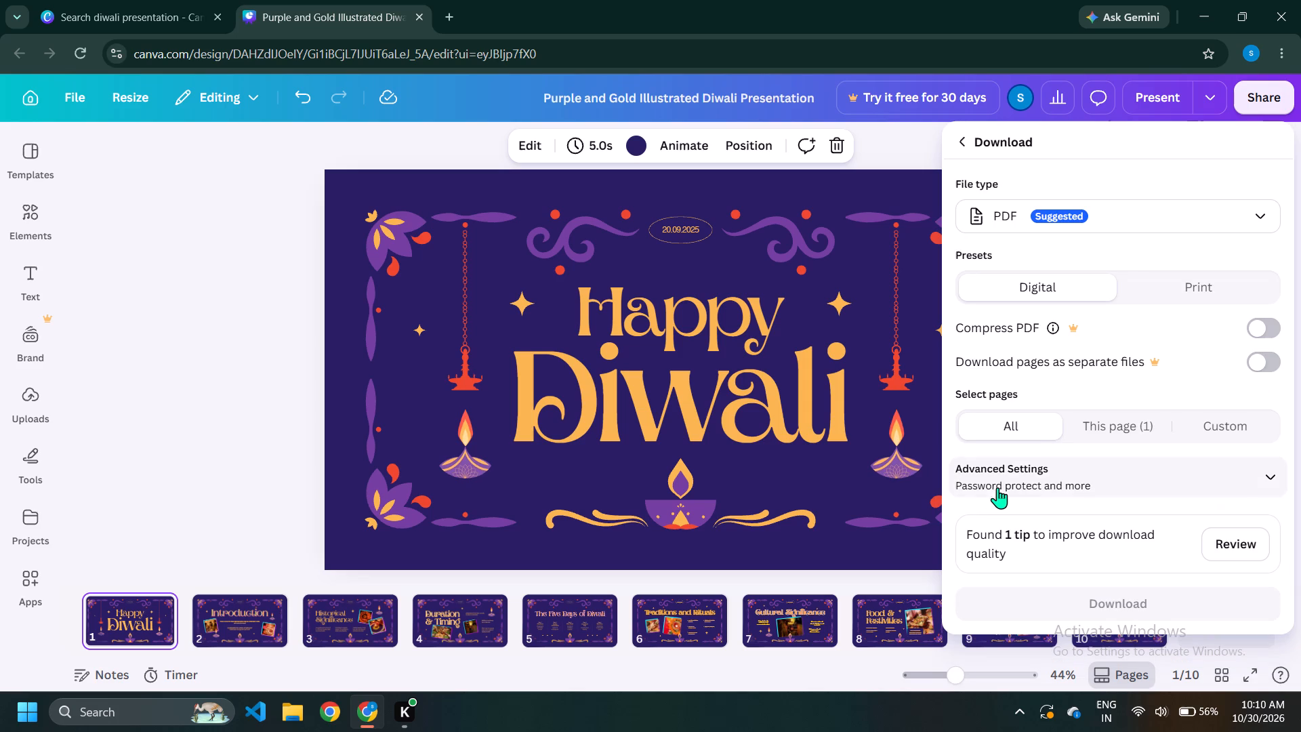
pyautogui.click(1125, 209)
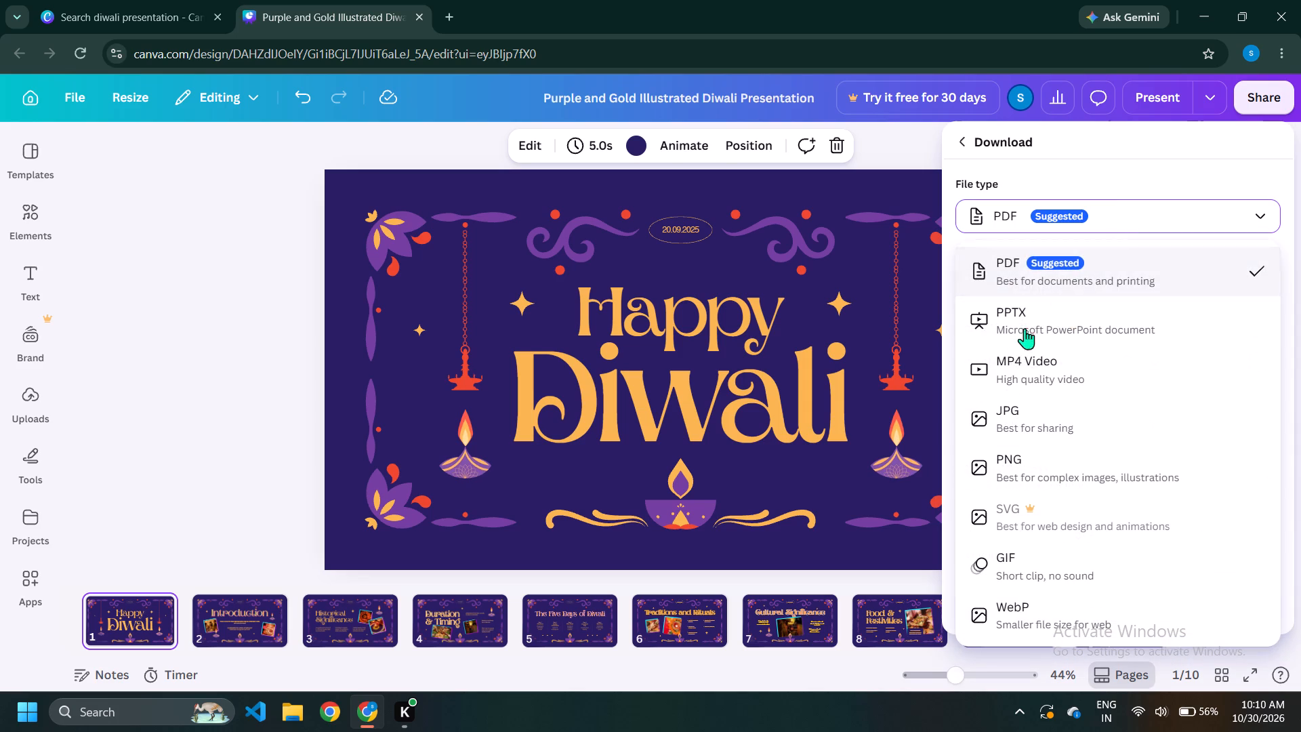
pyautogui.click(1044, 330)
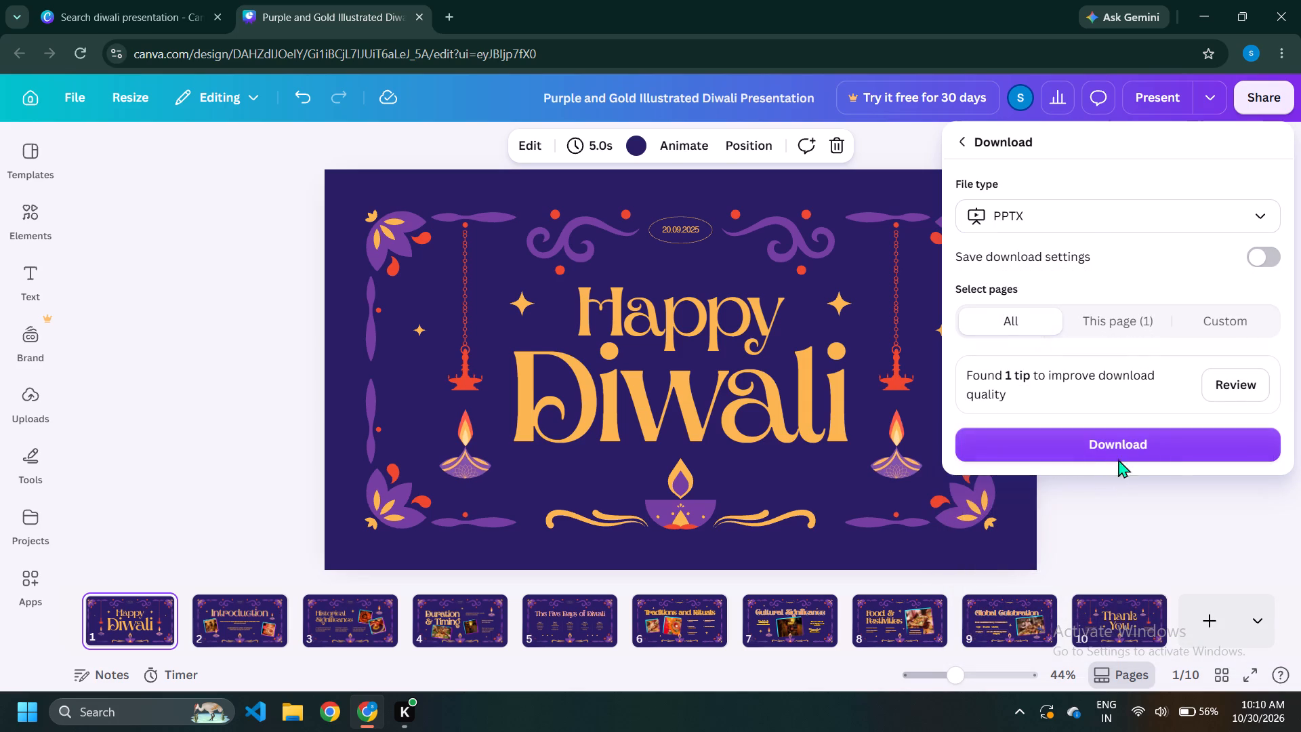
pyautogui.click(1131, 446)
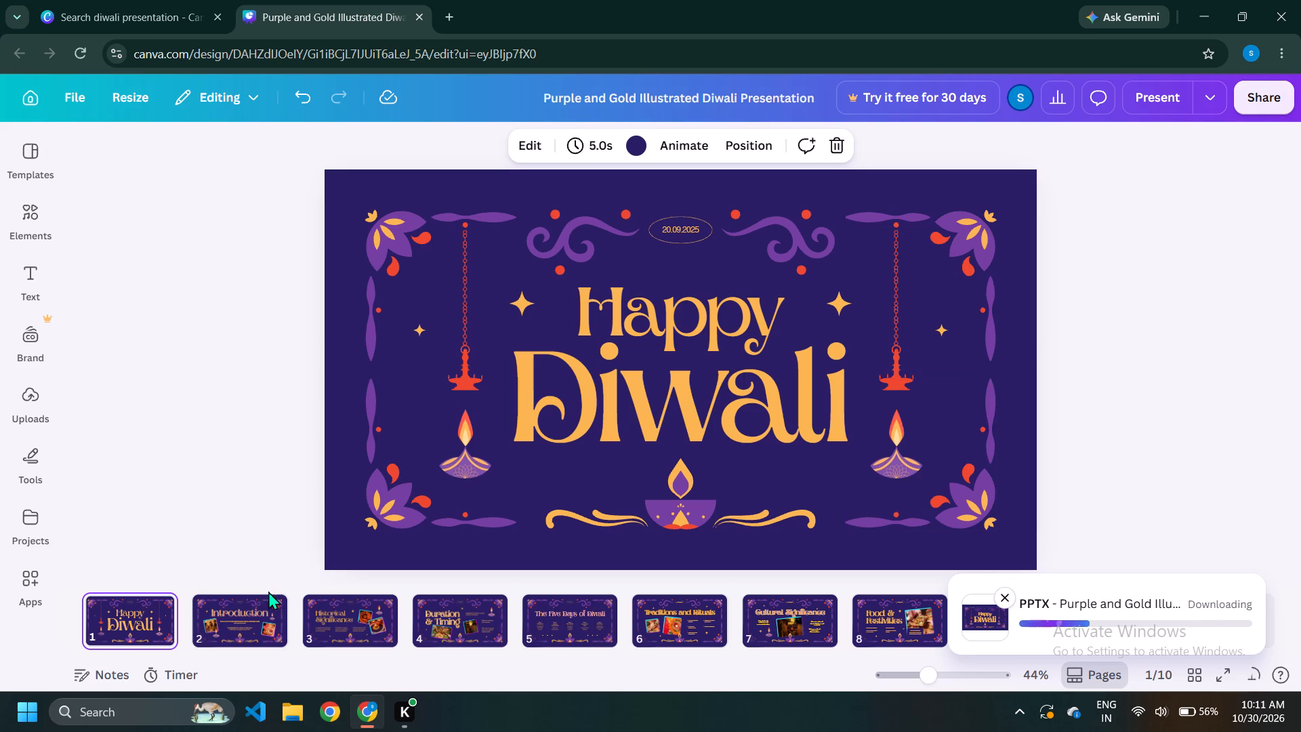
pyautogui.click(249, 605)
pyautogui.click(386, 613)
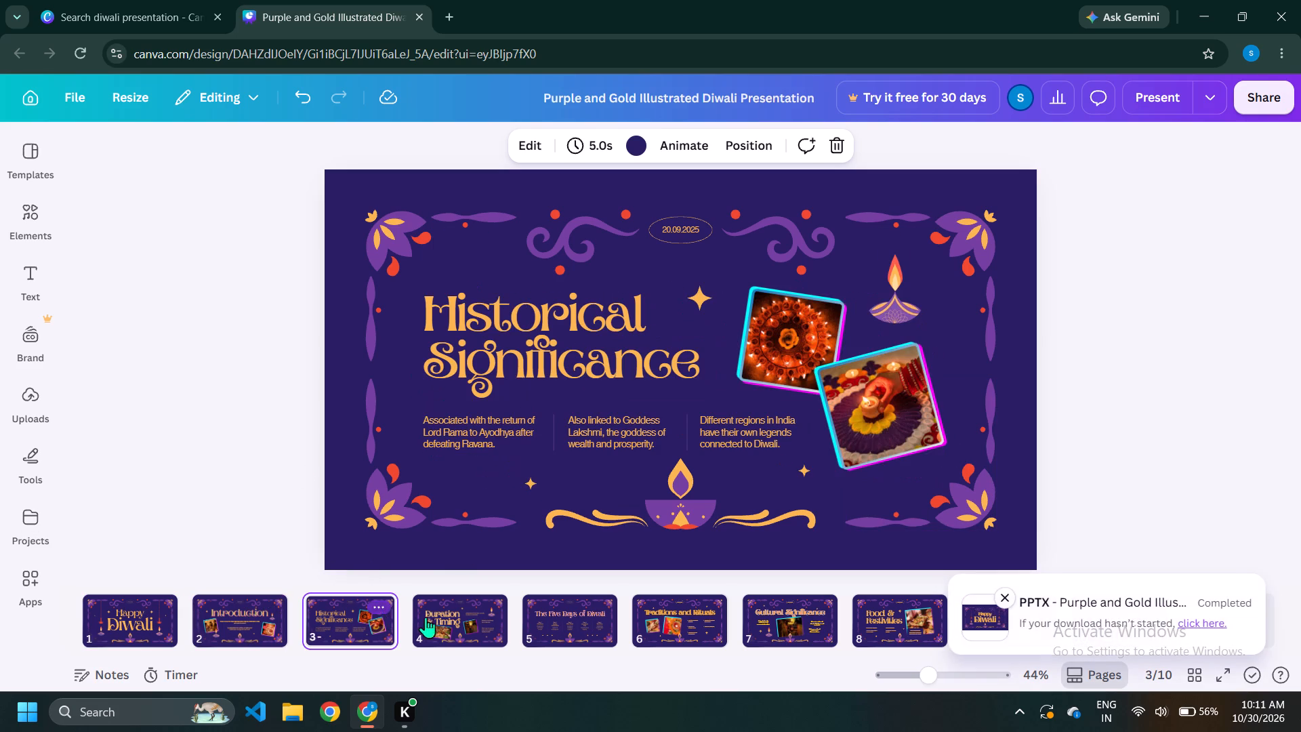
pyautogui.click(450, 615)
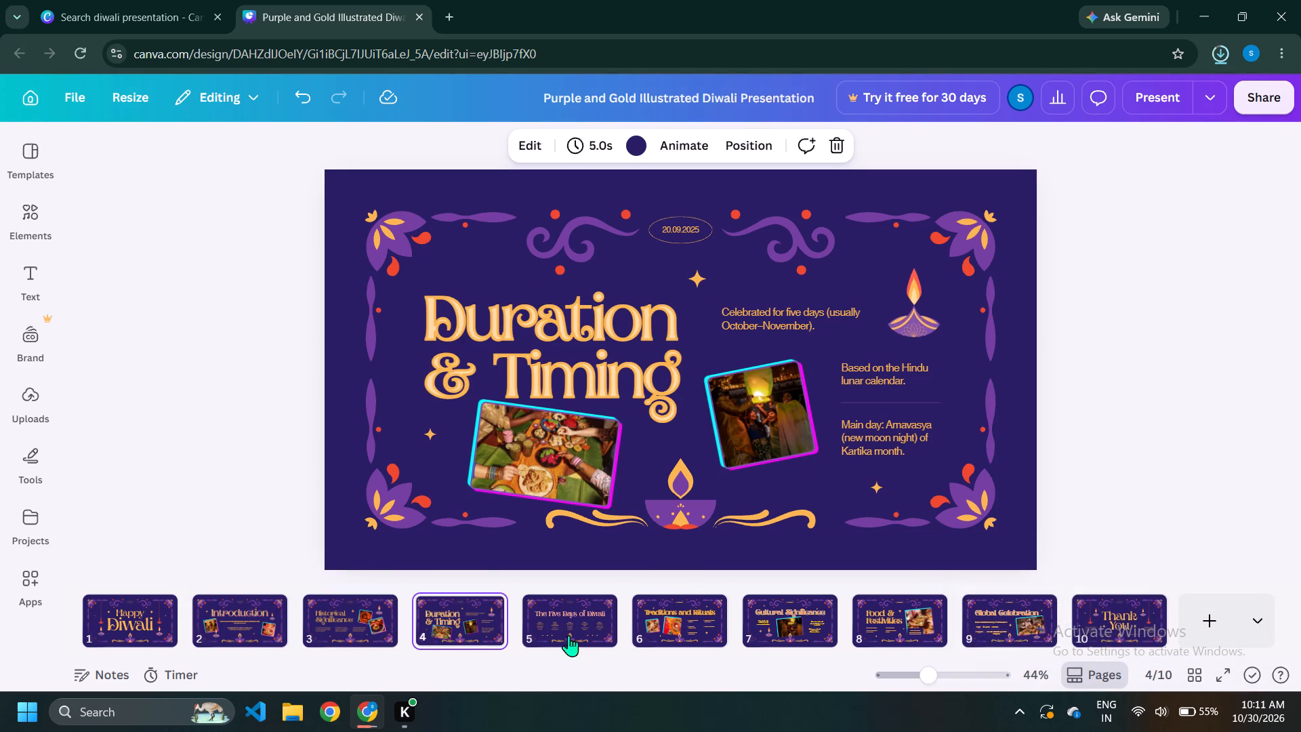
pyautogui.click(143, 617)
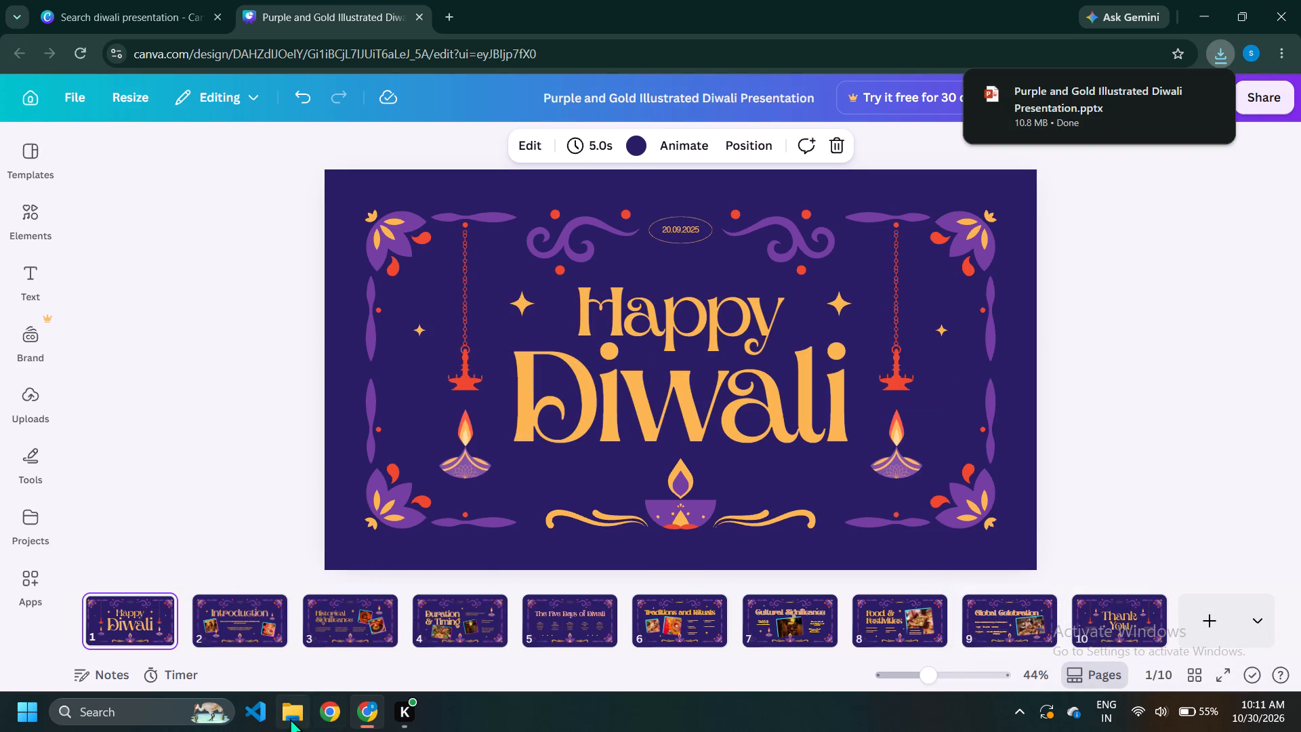
# Open the downloaded Purple and Gold Illustrated Diwali Presentation file from the Downloads folder in PowerPoint and enable editing.
pyautogui.doubleClick(290, 718)
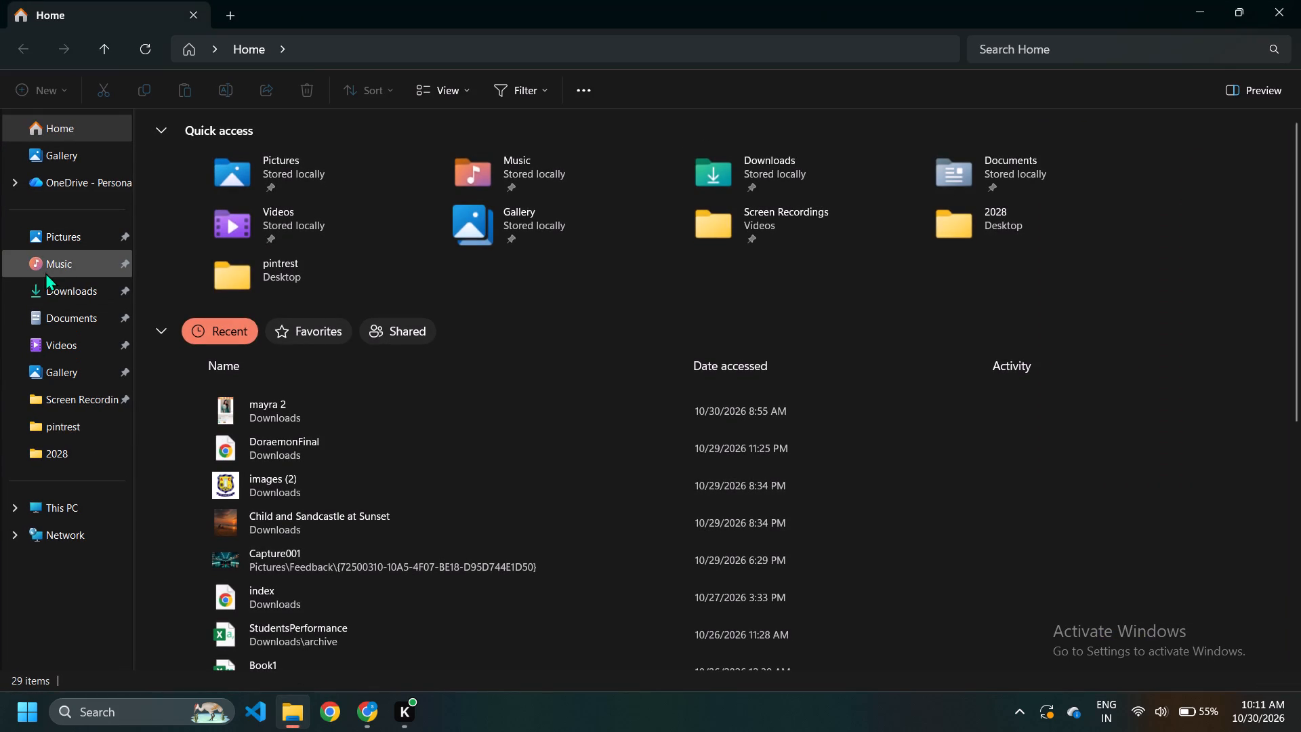
pyautogui.click(49, 288)
pyautogui.doubleClick(194, 204)
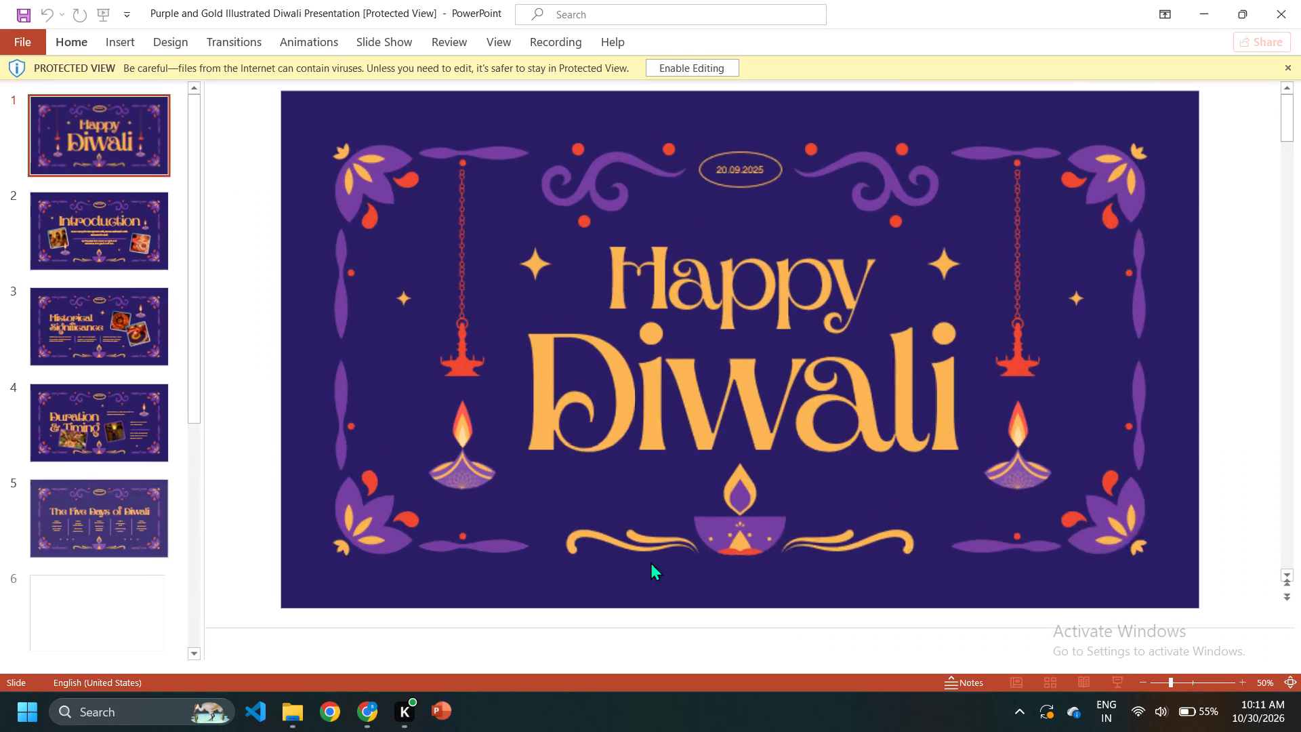
pyautogui.click(710, 71)
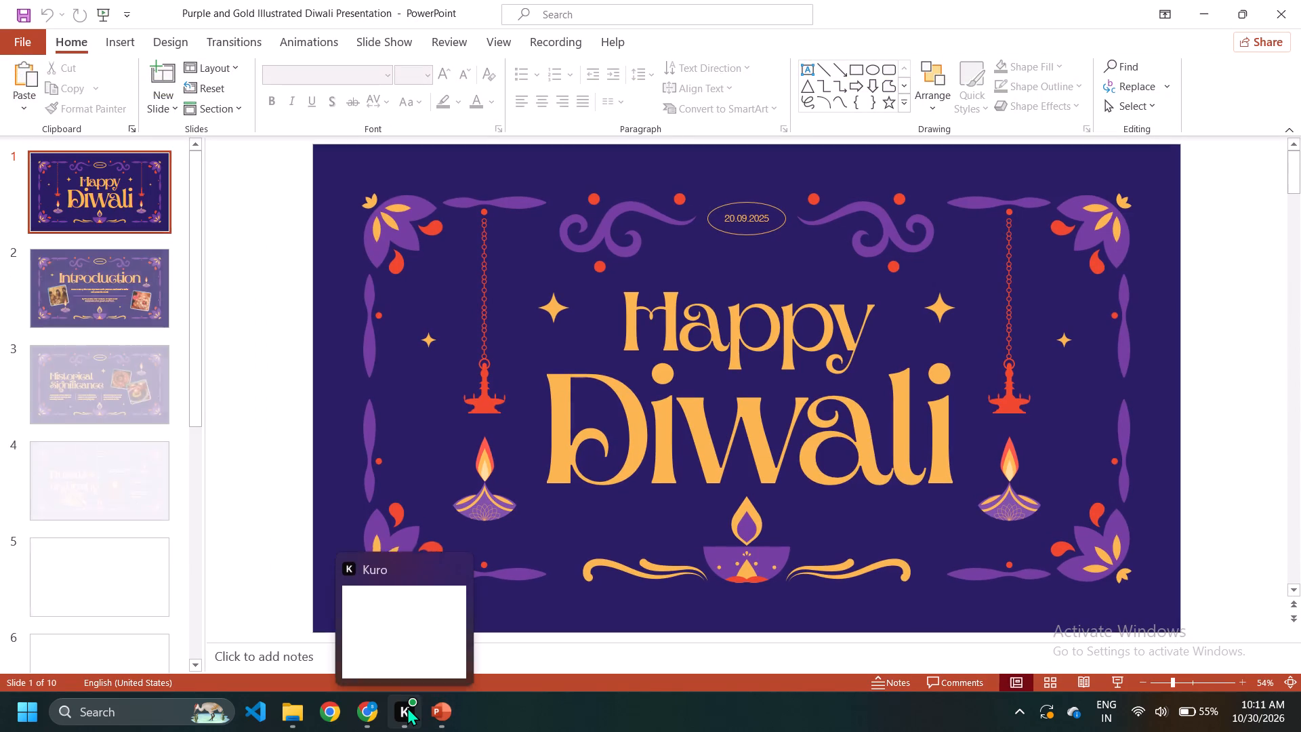
# Check the animation options and the first three slides of the exported deck, close PowerPoint, and return to the Canva design.
pyautogui.click(318, 39)
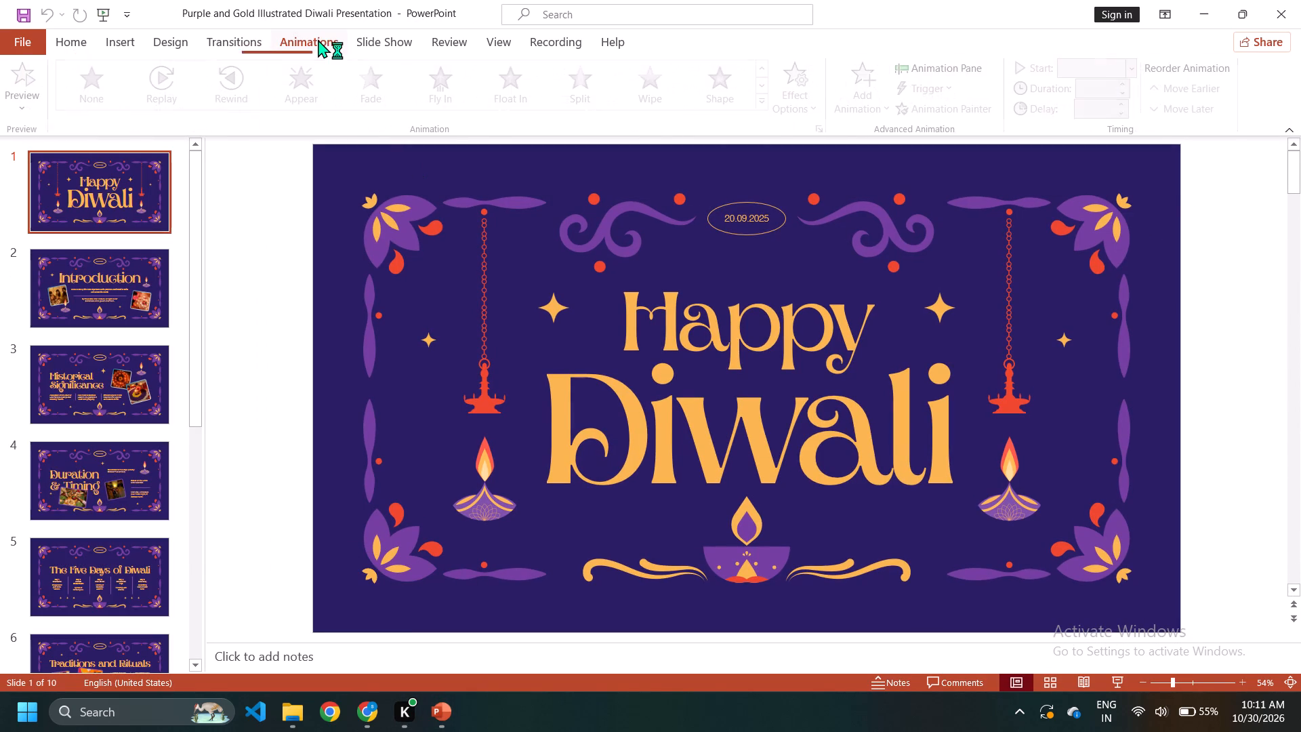
pyautogui.click(195, 69)
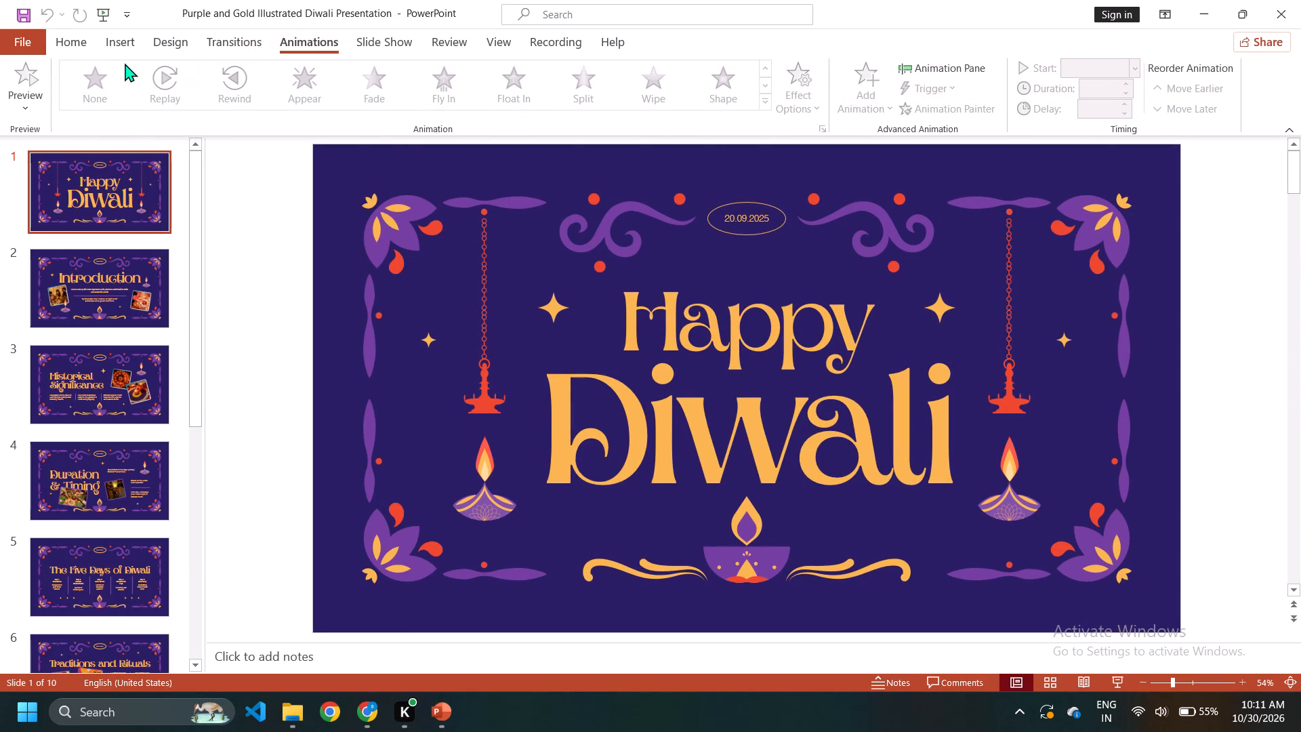
pyautogui.click(125, 63)
pyautogui.click(82, 173)
pyautogui.click(99, 251)
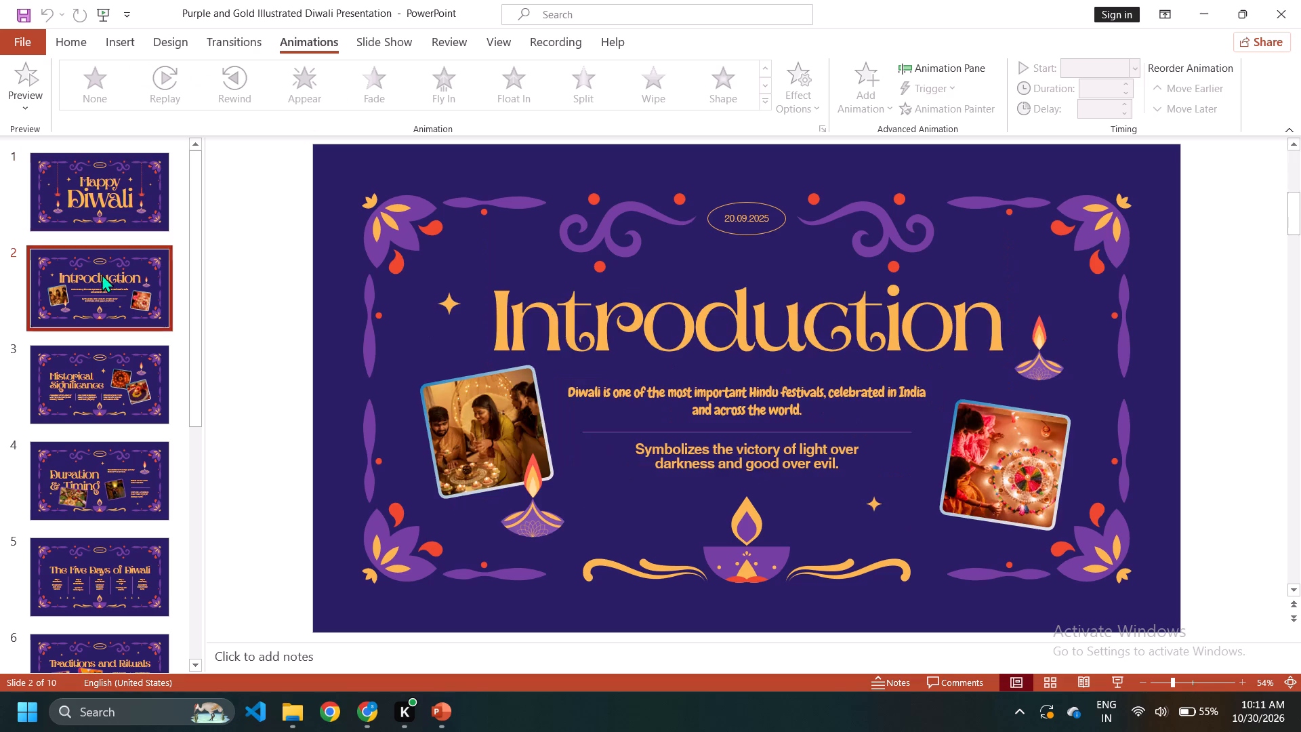
pyautogui.click(100, 350)
pyautogui.click(1292, 12)
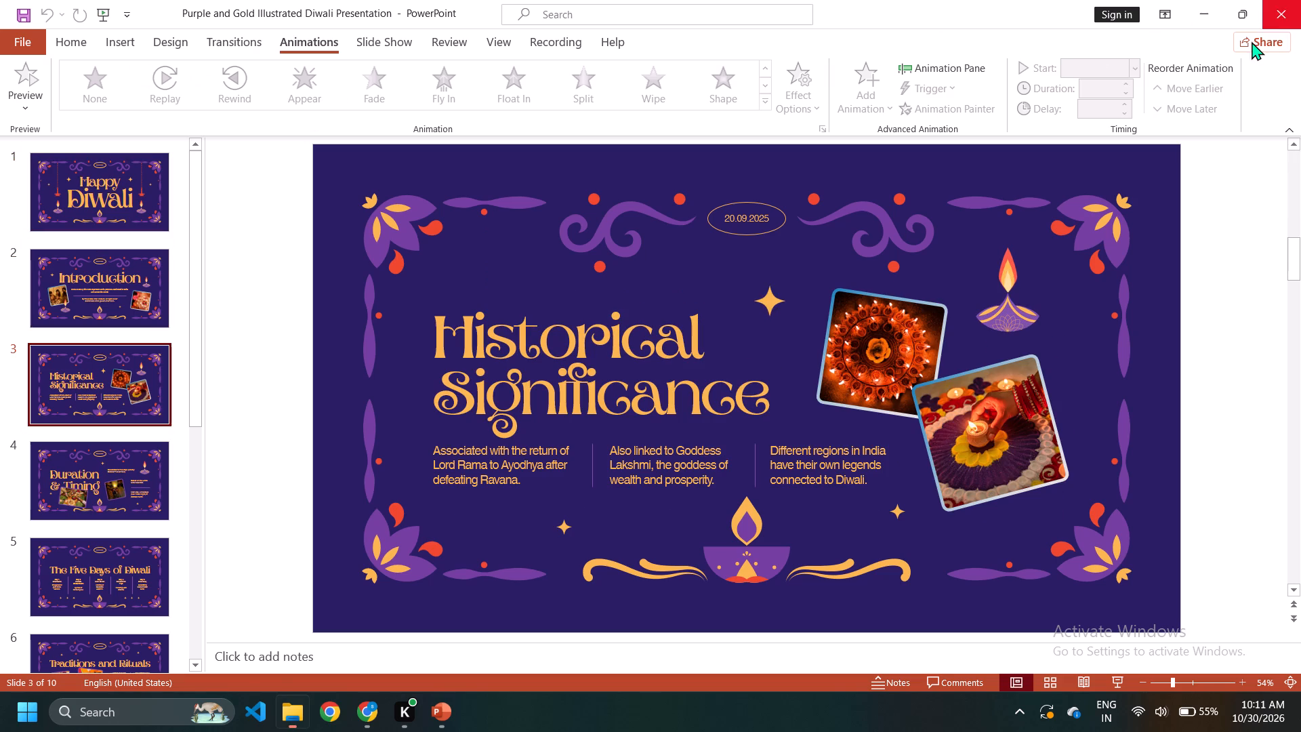
pyautogui.click(1205, 8)
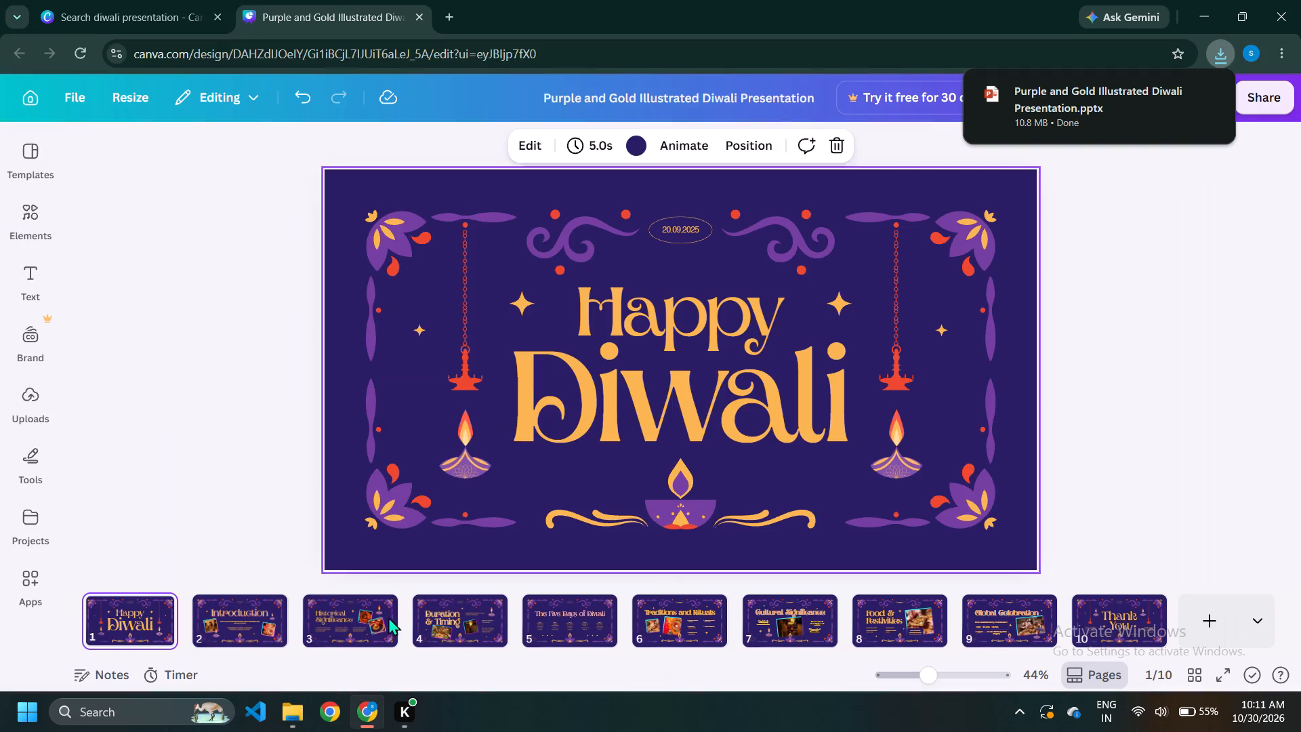